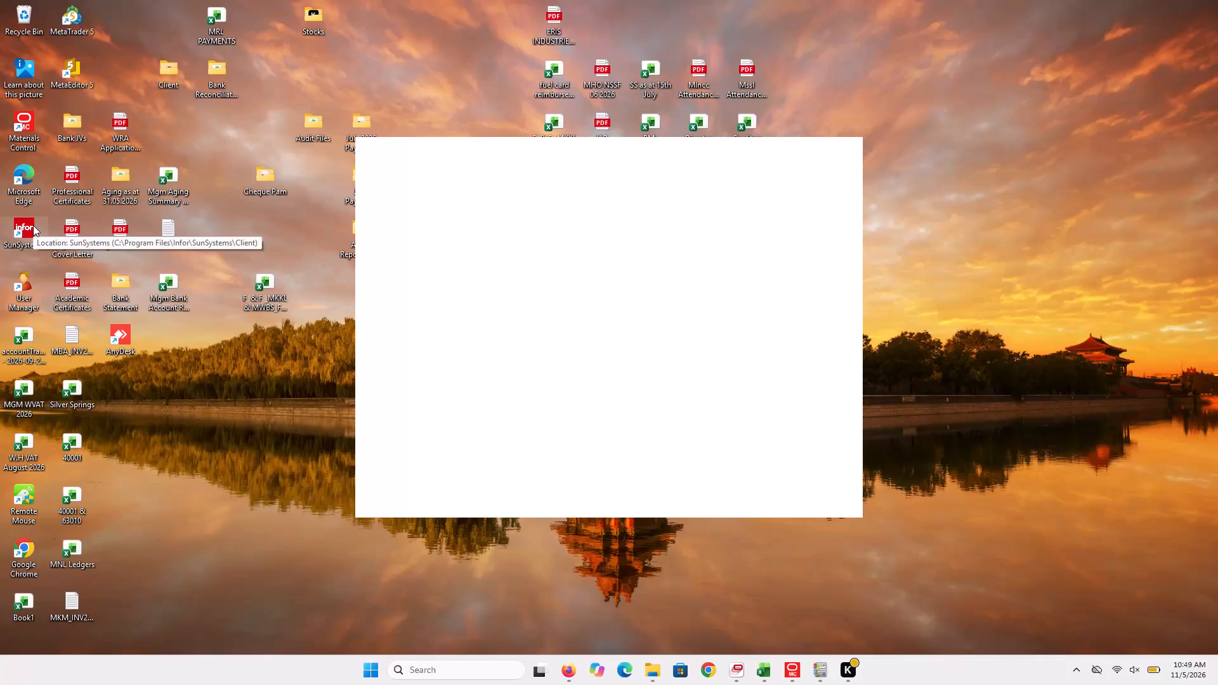
Launch Infor SunSystems from the desktop.
double_click(33, 225)
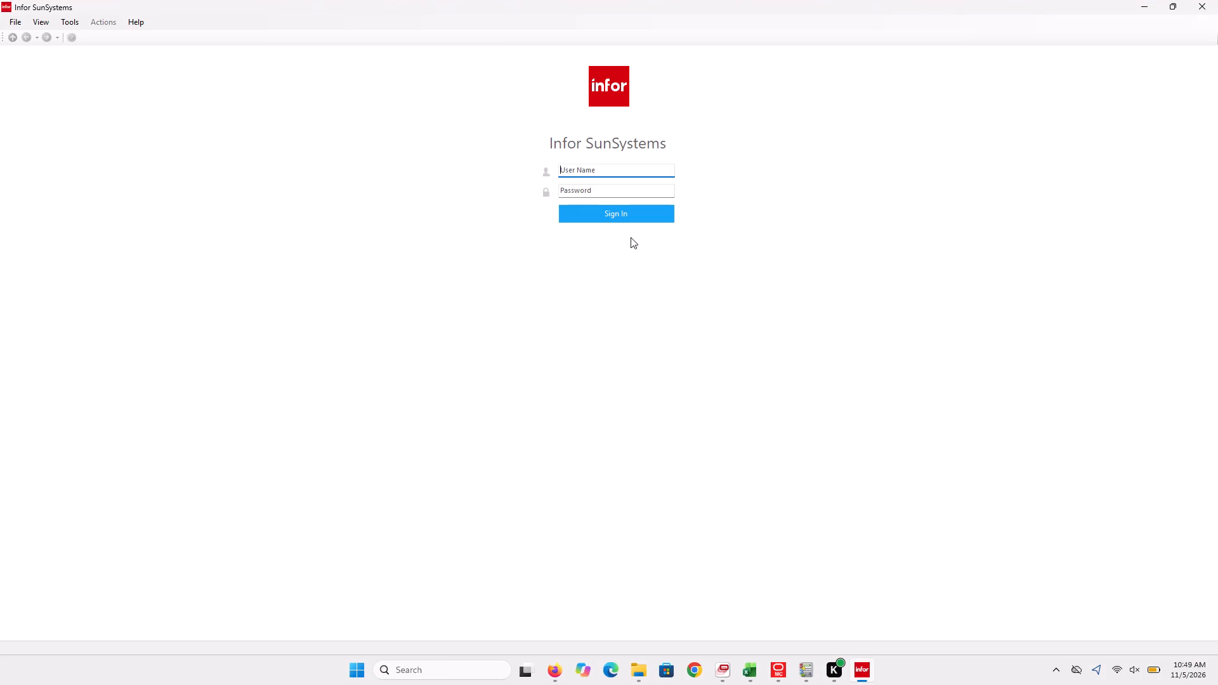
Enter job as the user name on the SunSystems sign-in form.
key("j")
key("BackSpace")
key("o")
key("BackSpace")
type("ob")
key("space")
key("BackSpace")
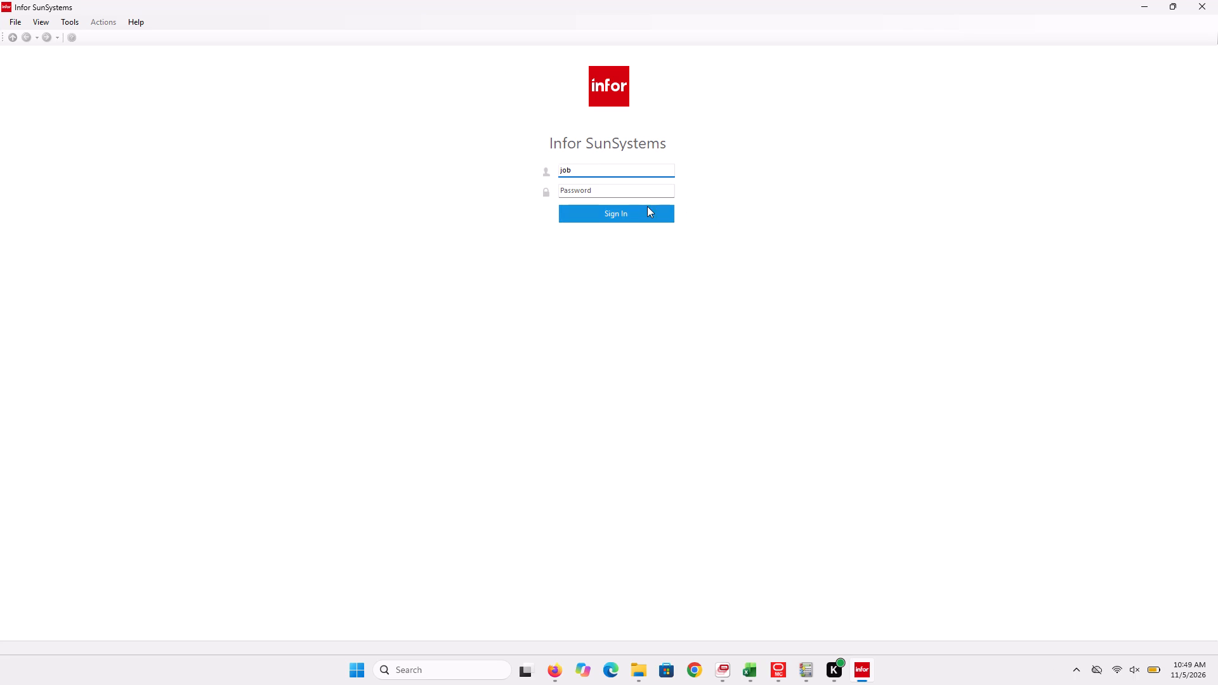
Enter the account password on the SunSystems sign-in form.
left_click(640, 197)
left_click(645, 192)
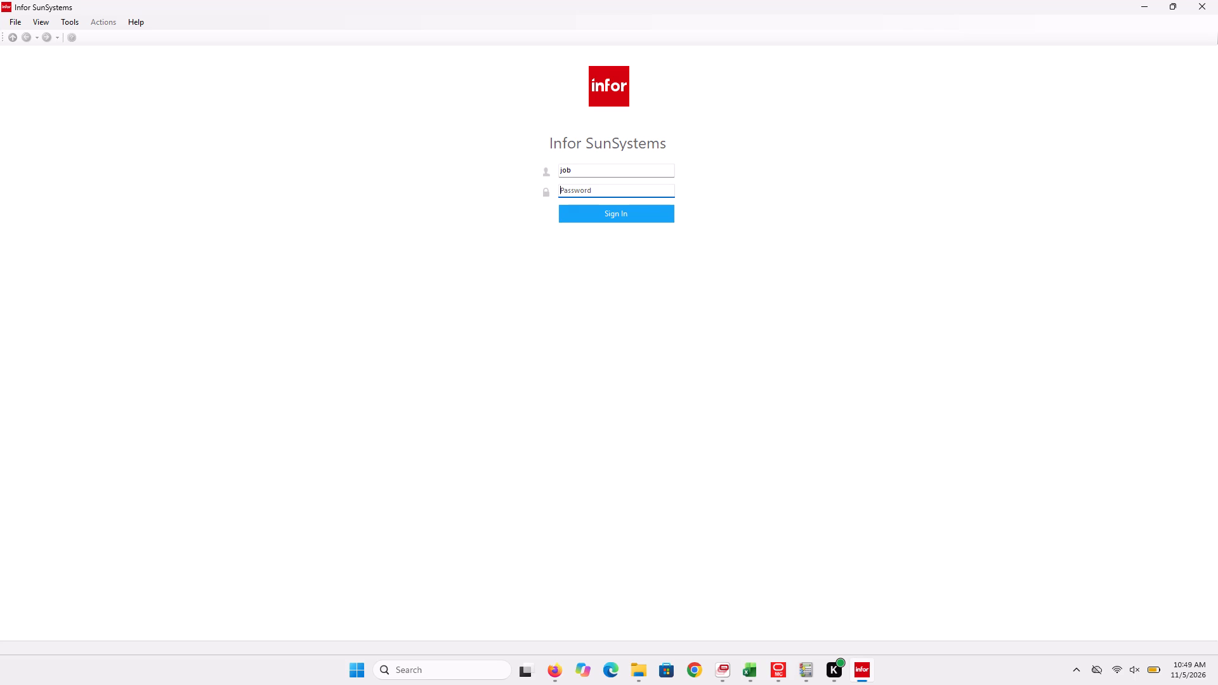
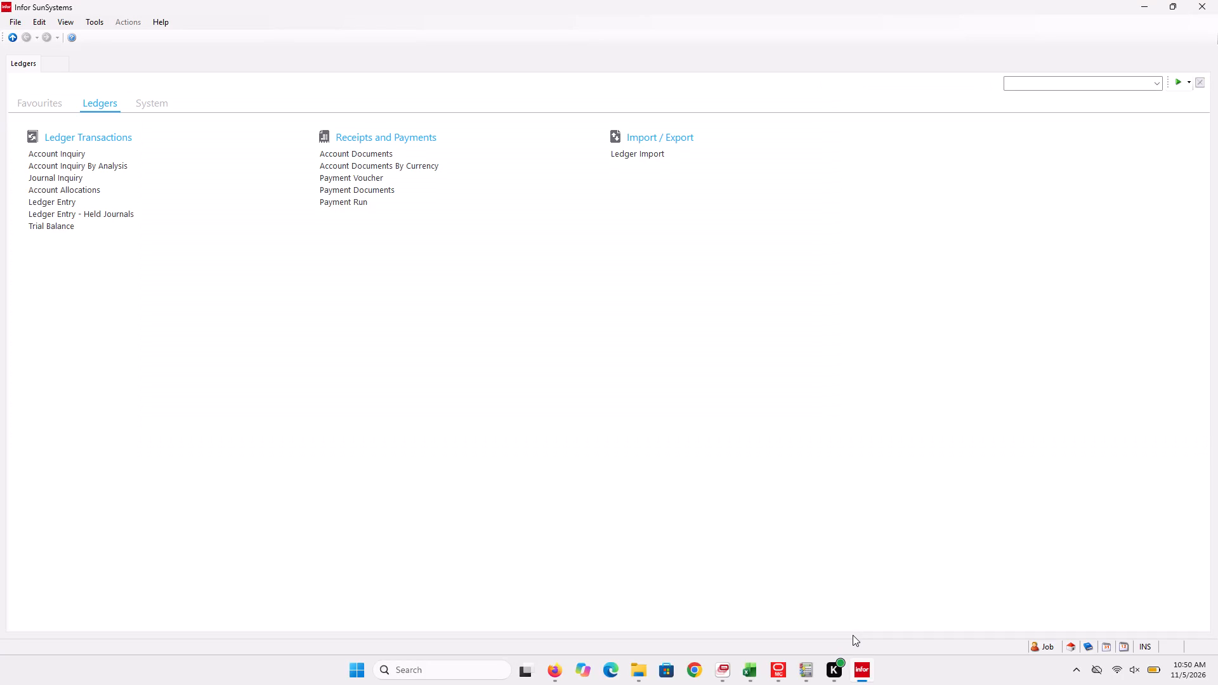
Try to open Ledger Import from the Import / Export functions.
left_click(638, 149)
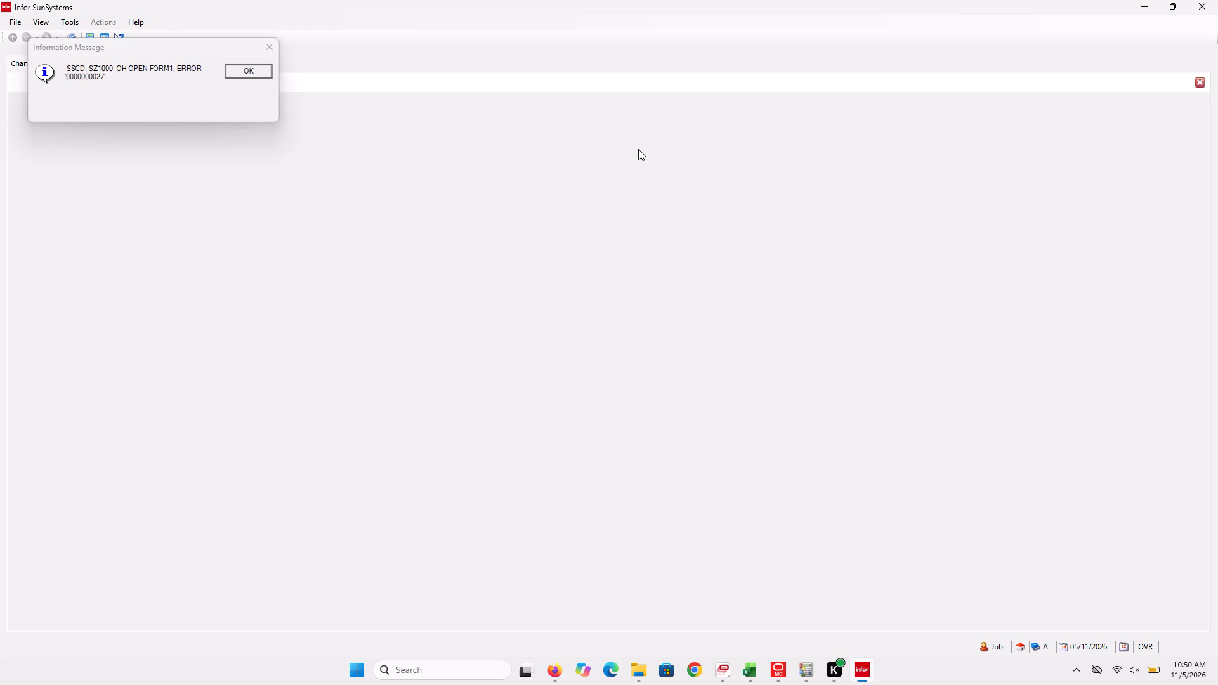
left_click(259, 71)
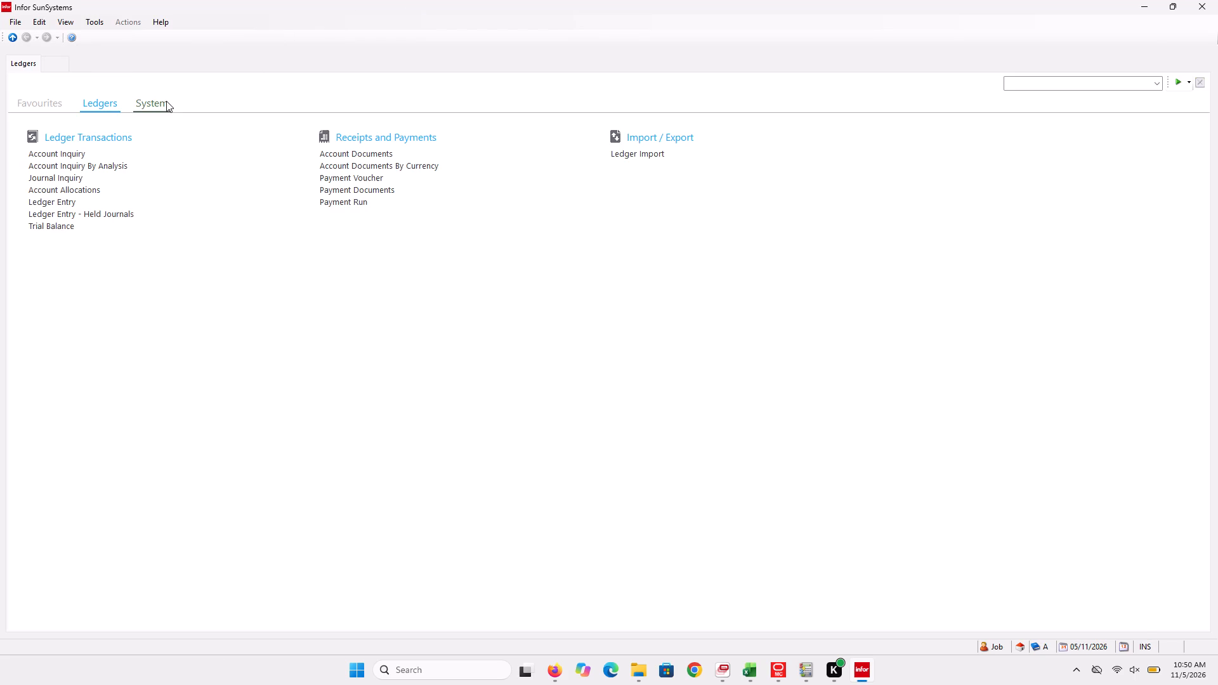
Open Transfer Desk from the Connect functions in the System area.
left_click(166, 101)
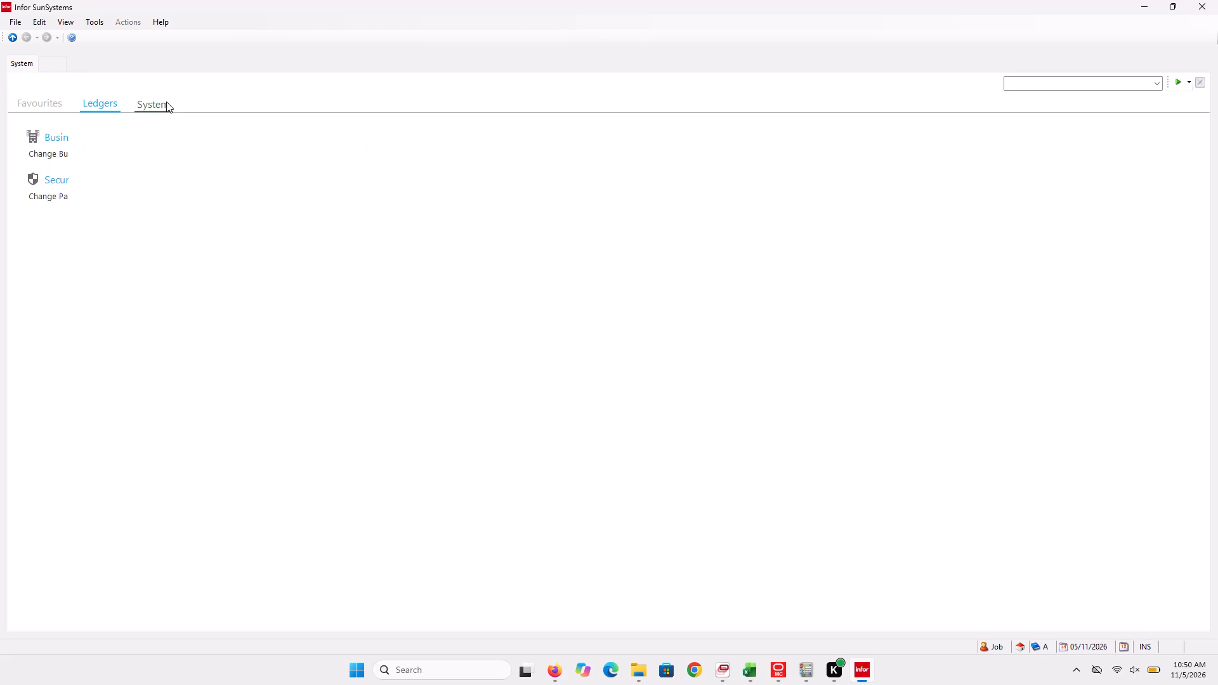
left_click(100, 101)
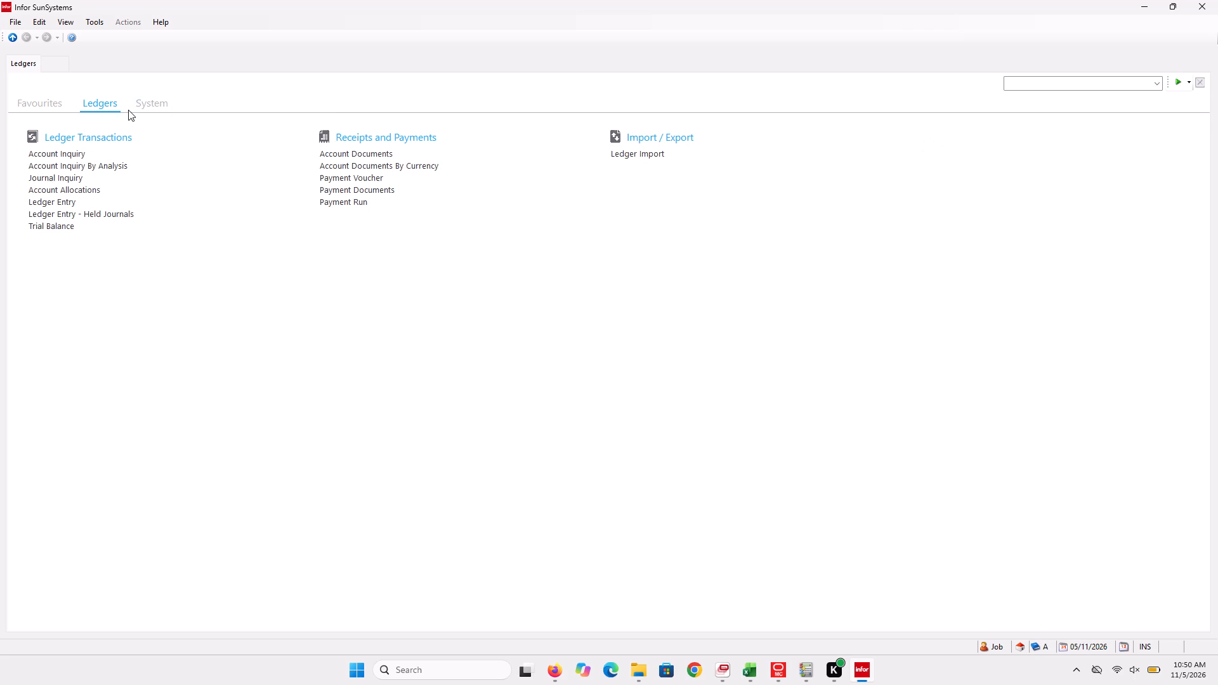
left_click(137, 110)
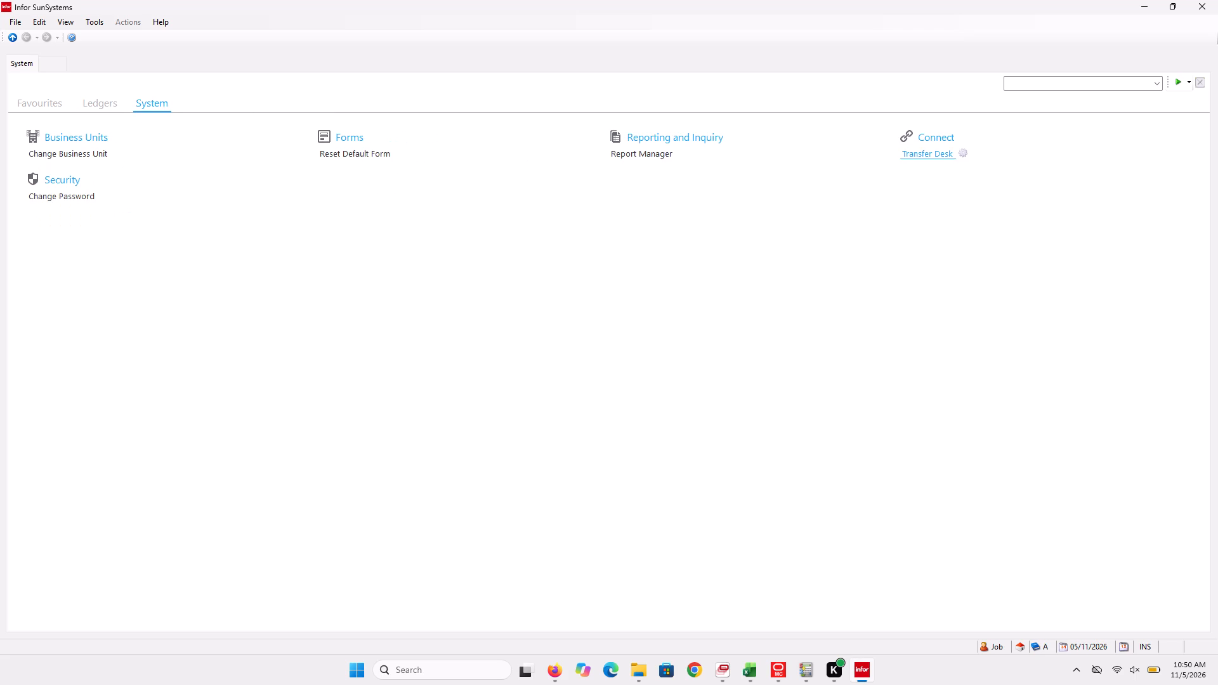
left_click(919, 153)
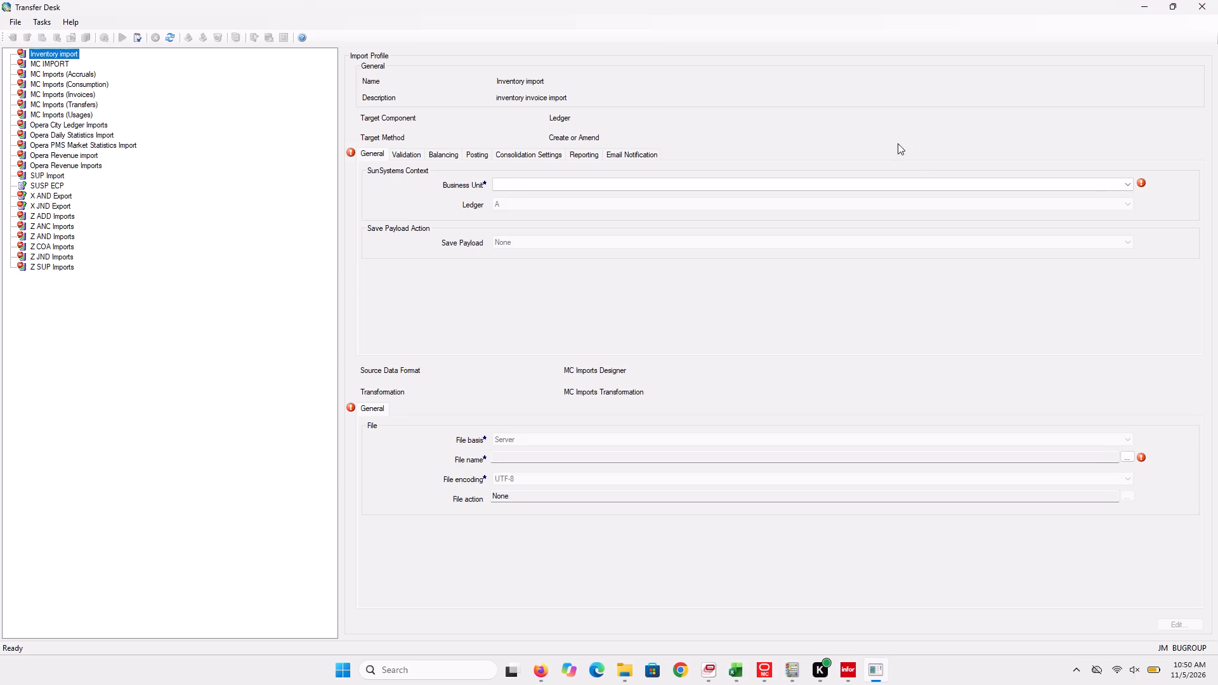
Select the MC Imports (Invoices) profile and set its business unit to MBA.
left_click(62, 95)
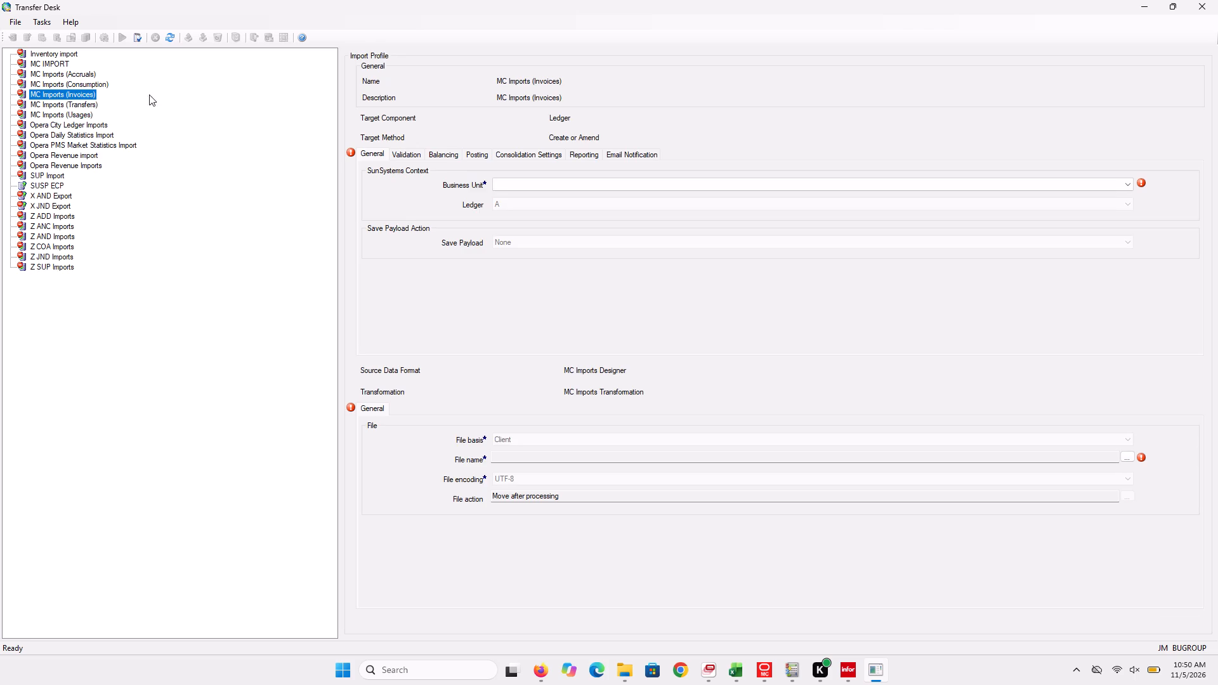
left_click(631, 185)
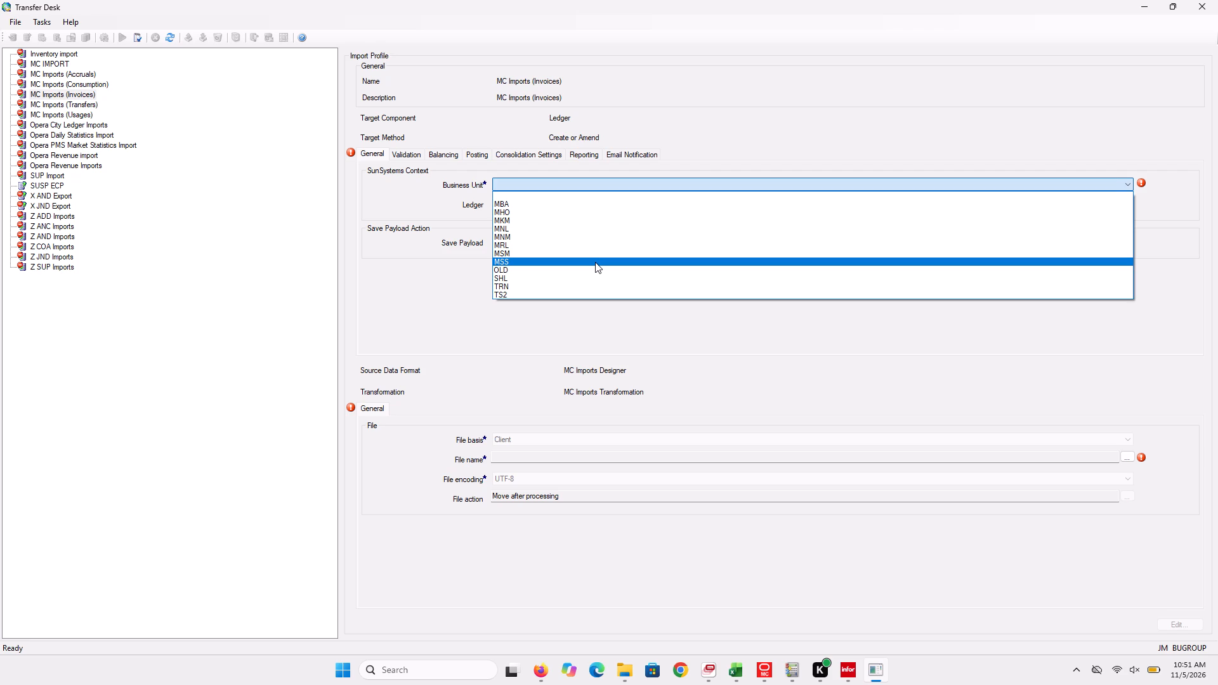
left_click(540, 204)
left_click(549, 205)
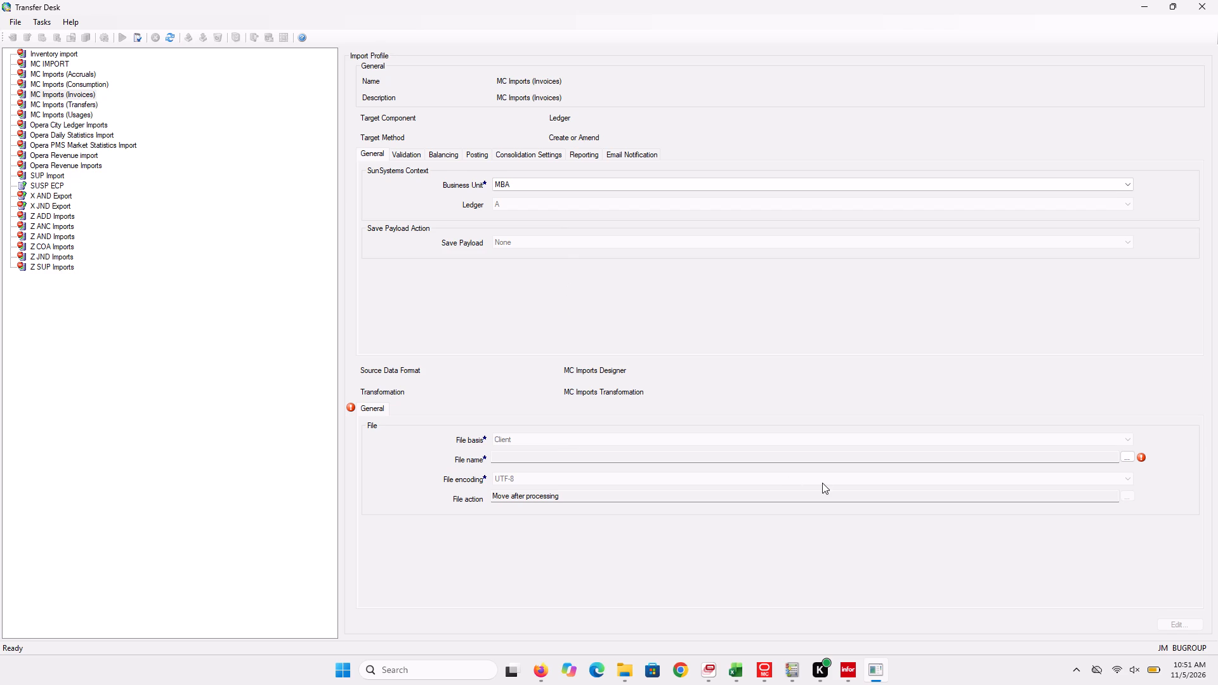
left_click(846, 441)
left_click(853, 437)
left_click(1132, 453)
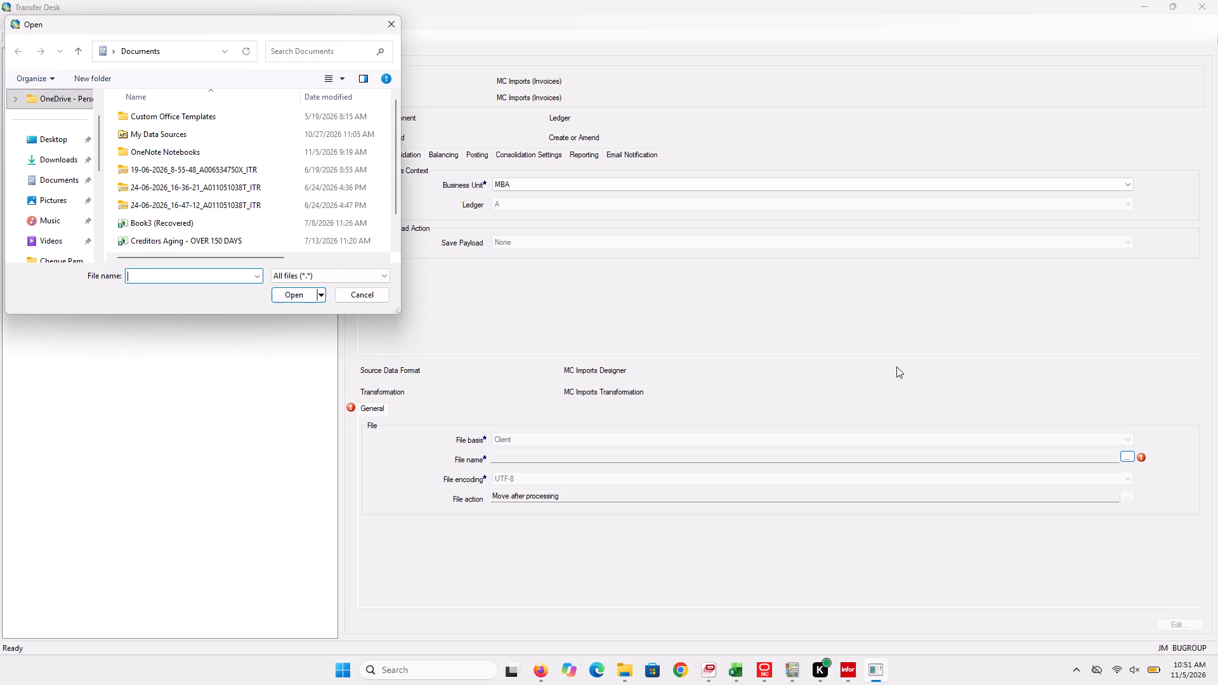
left_click(62, 140)
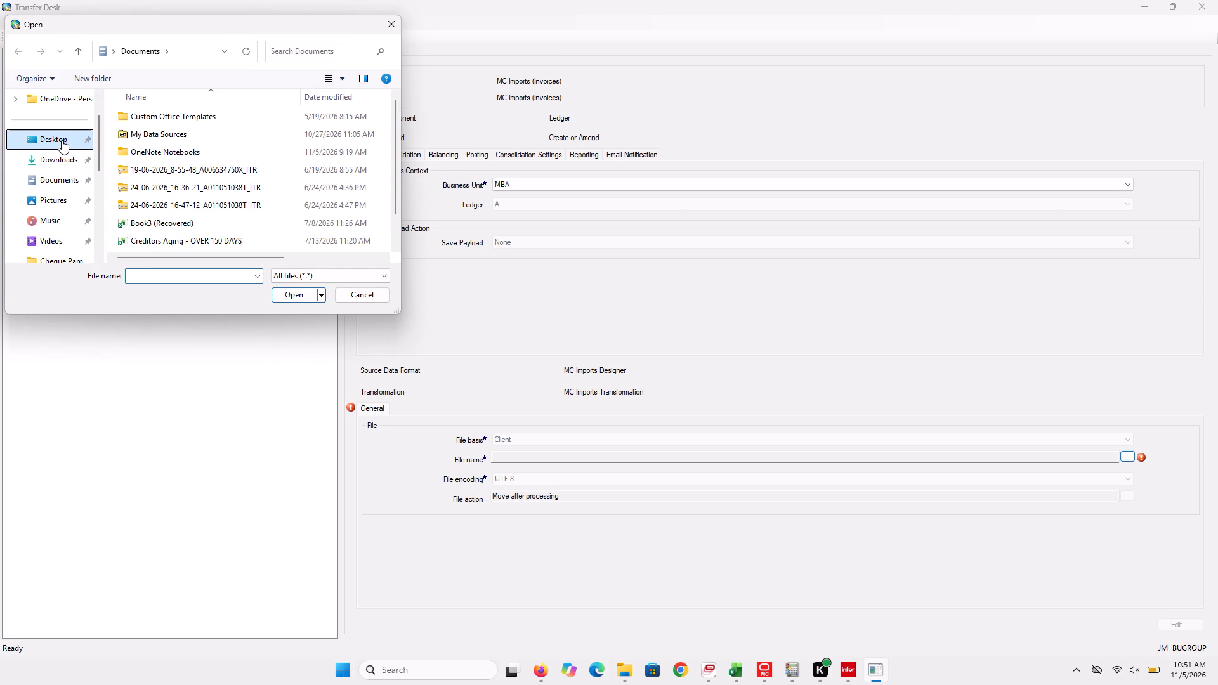
left_click(175, 119)
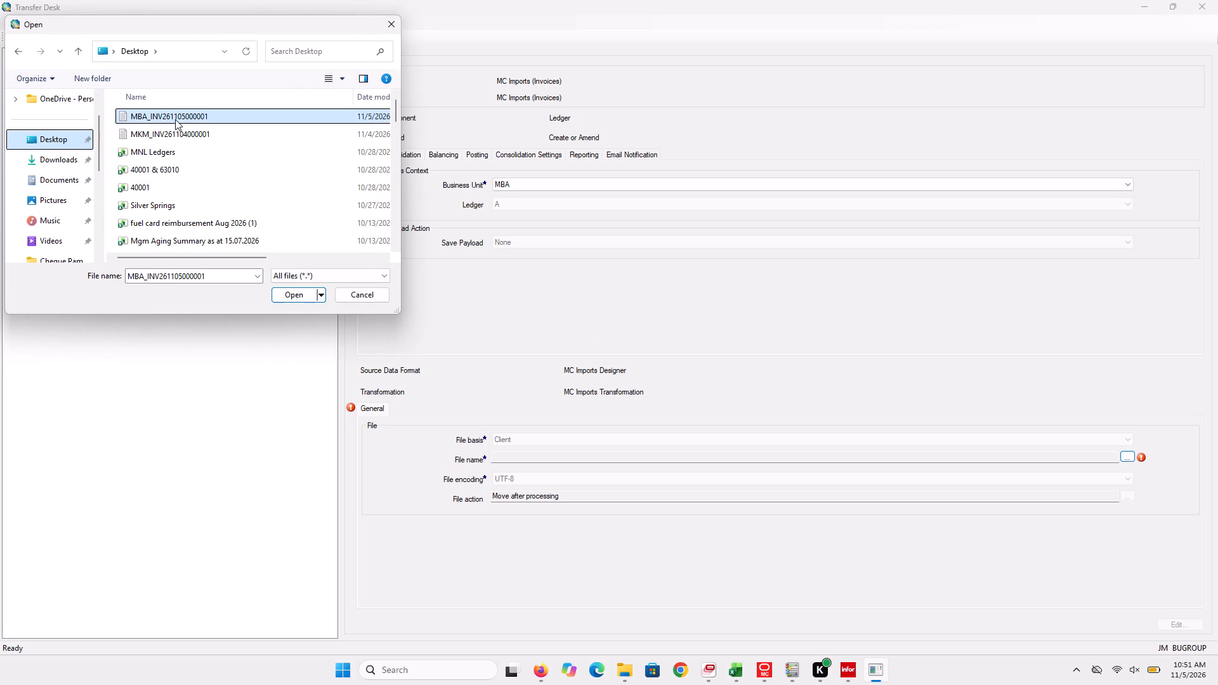
left_click(282, 295)
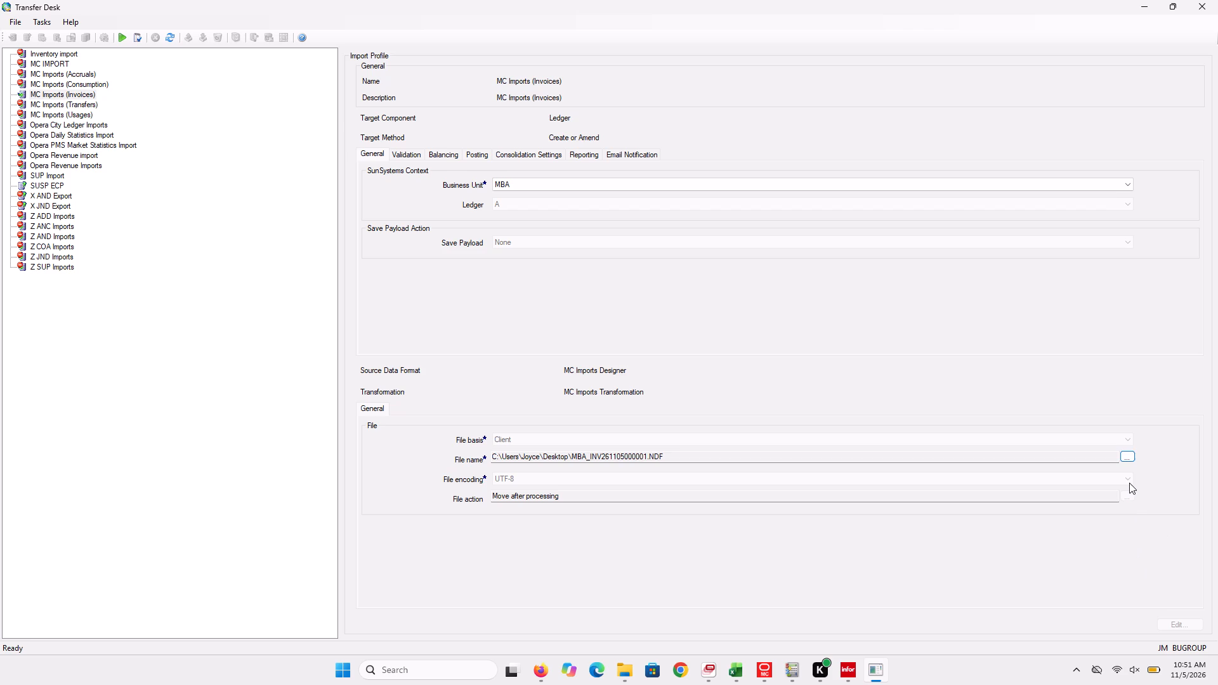
left_click_drag(1129, 483, 1131, 421)
left_click(1127, 457)
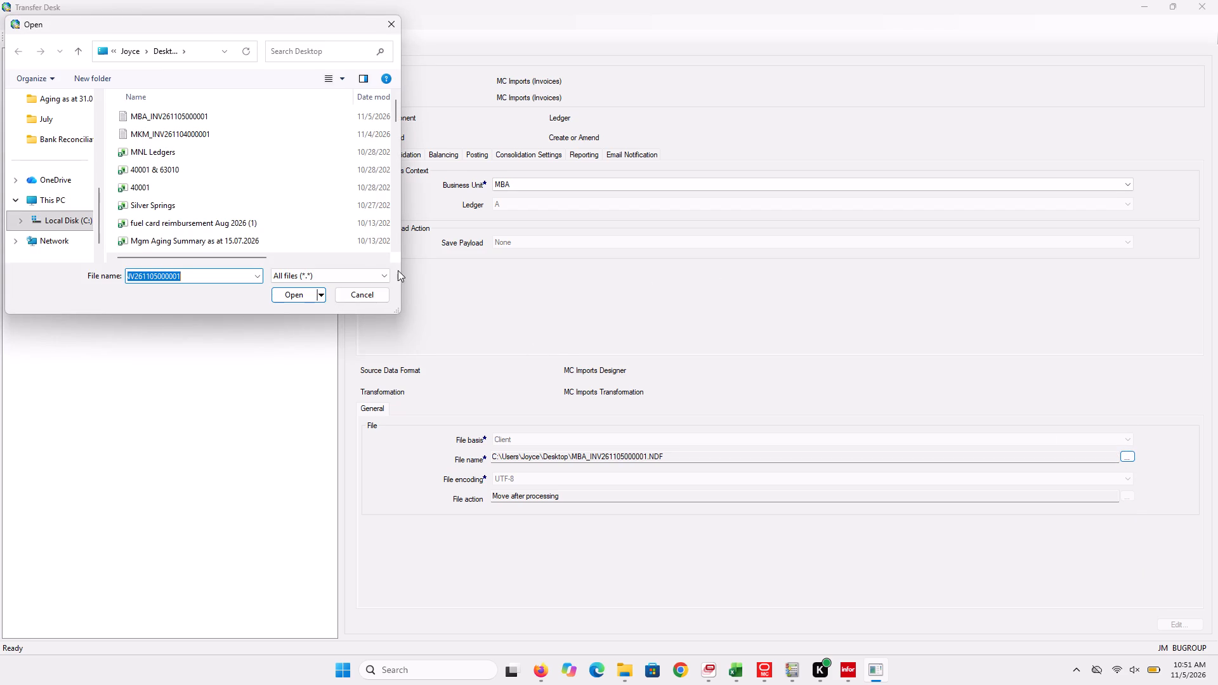
left_click(304, 292)
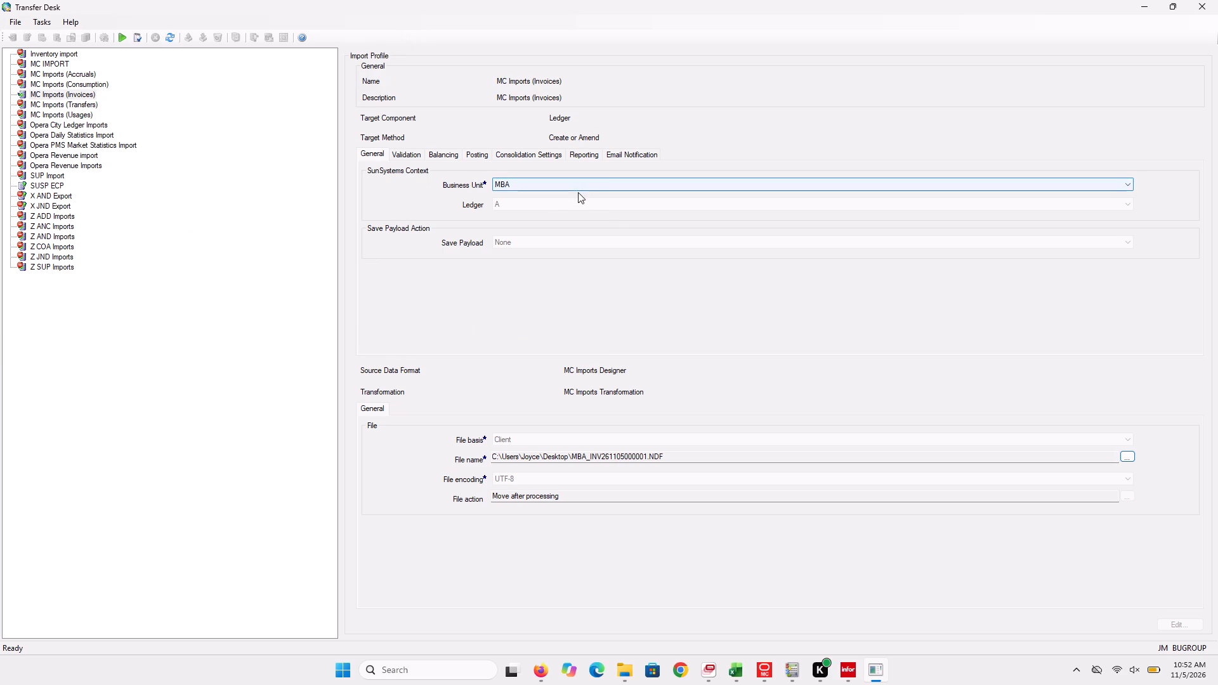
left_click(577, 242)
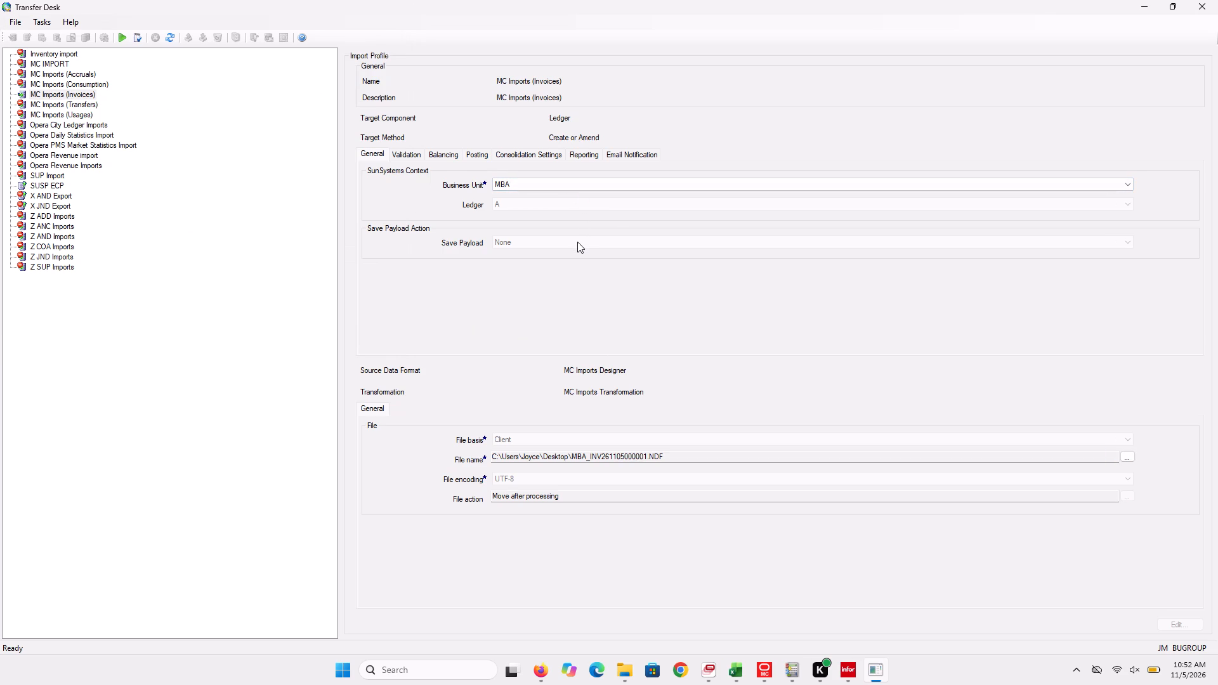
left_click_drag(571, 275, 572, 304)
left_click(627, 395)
Run the MC Imports (Invoices) profile, dismiss the transfer results and close Transfer Desk.
left_click(117, 41)
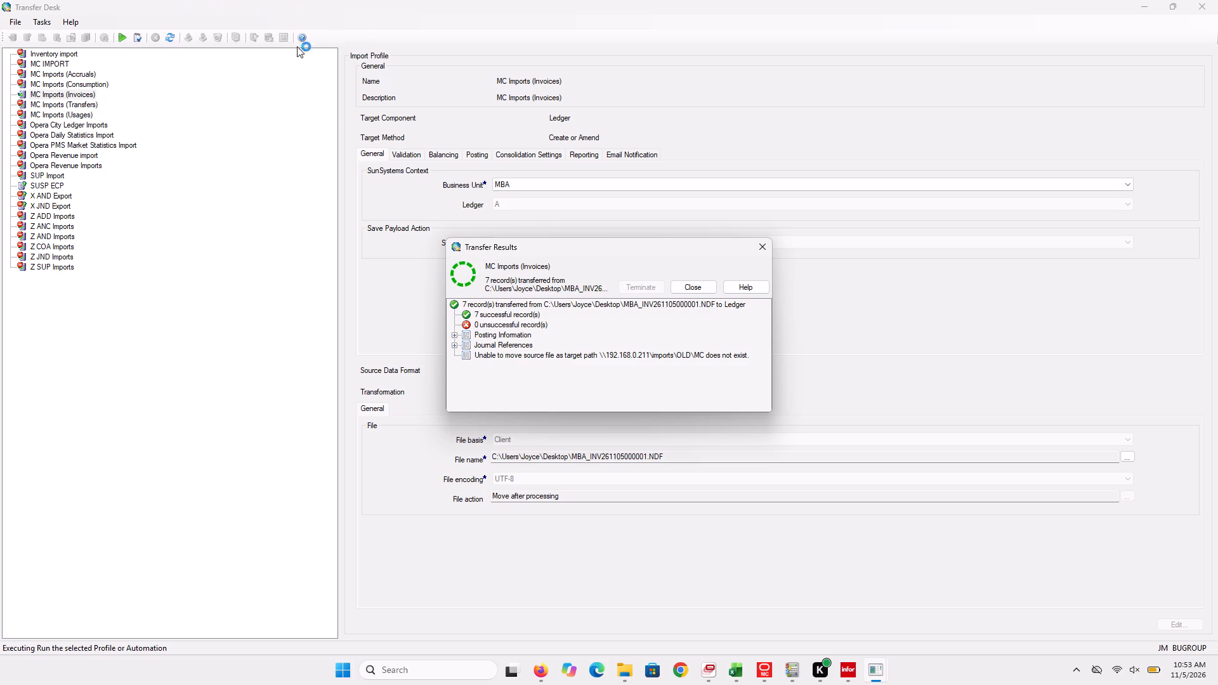
left_click(684, 286)
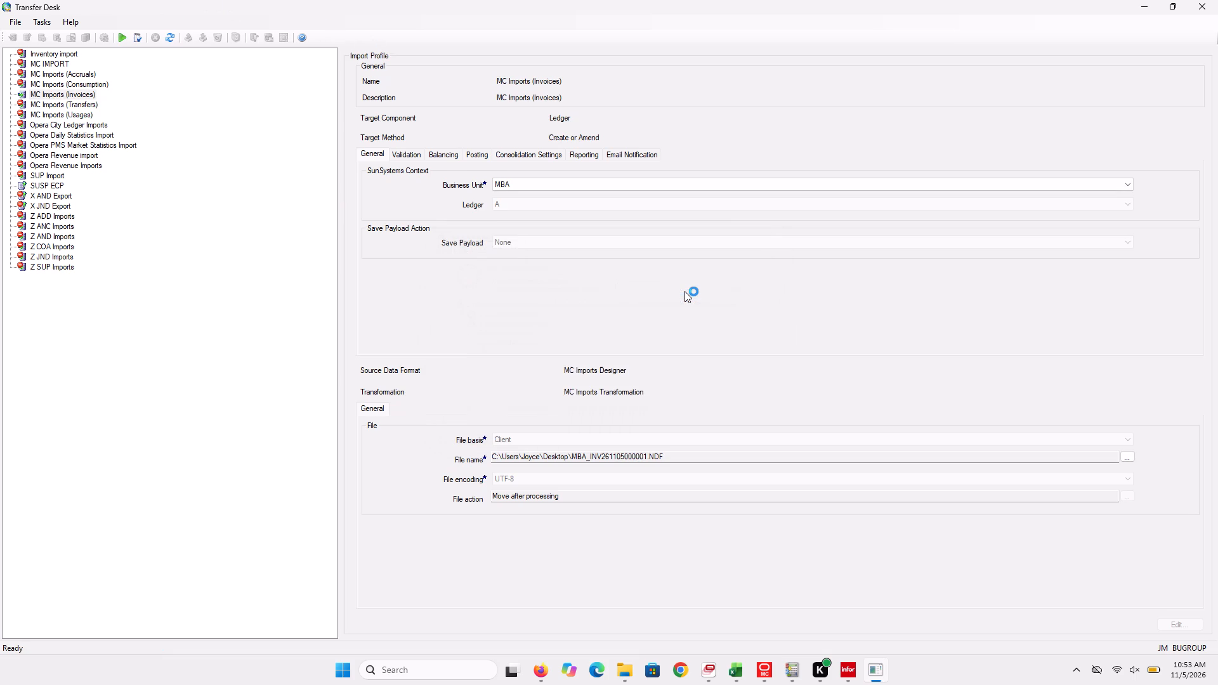
left_click(1211, 8)
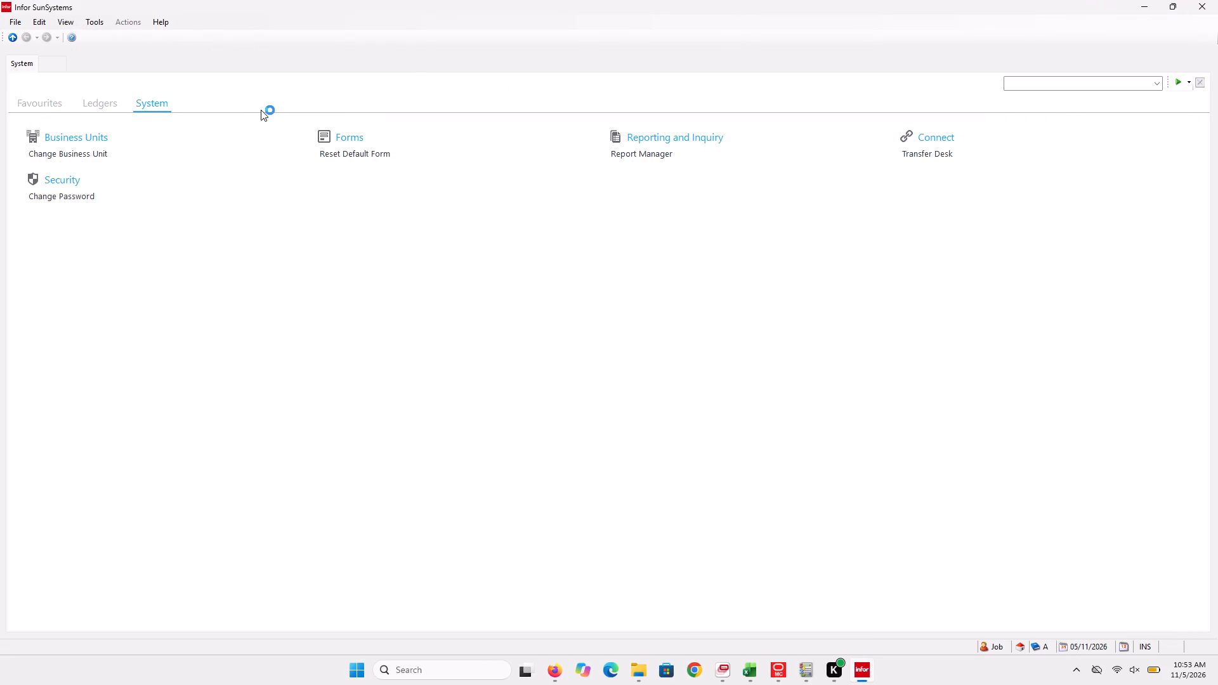
Open Ledger Entry - Held Journals for business unit MBA, continuing despite today's date being outside the open range.
left_click(111, 106)
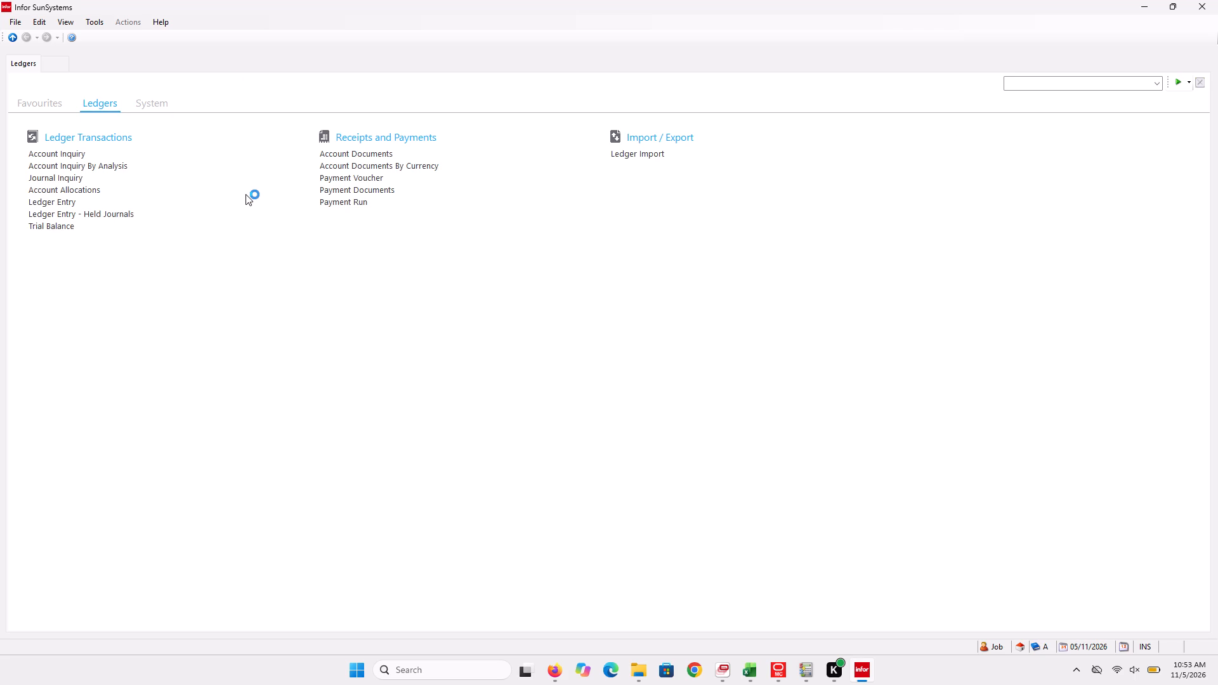
double_click(113, 215)
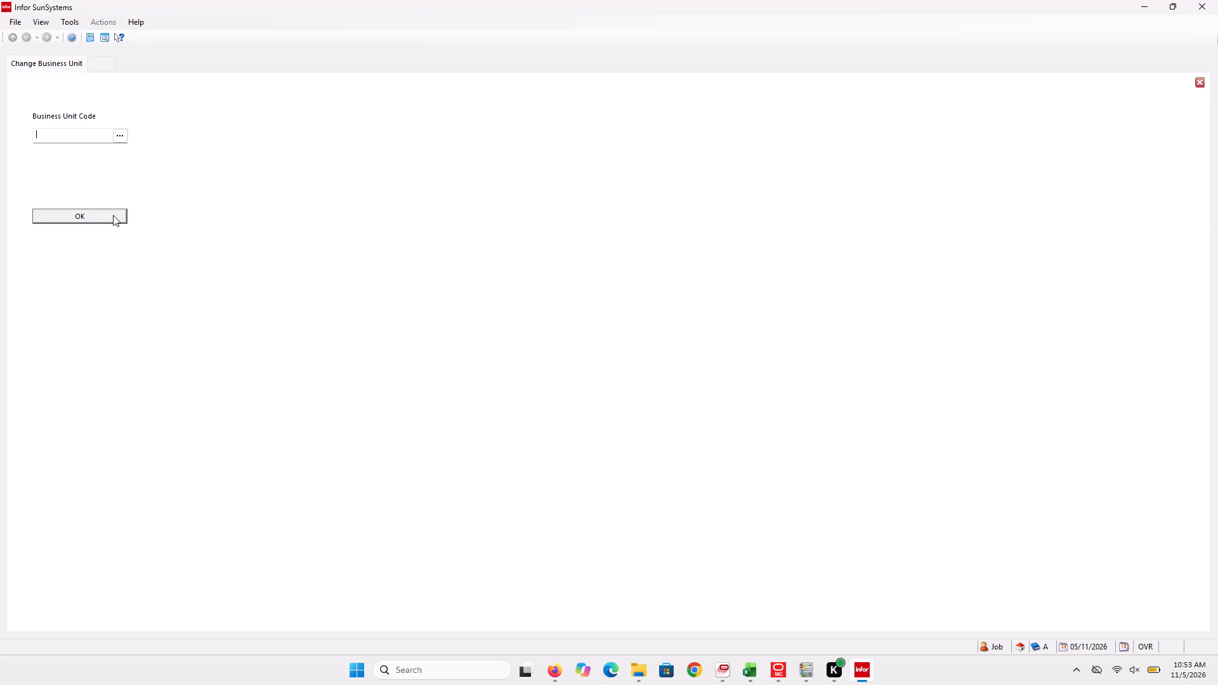
left_click(119, 142)
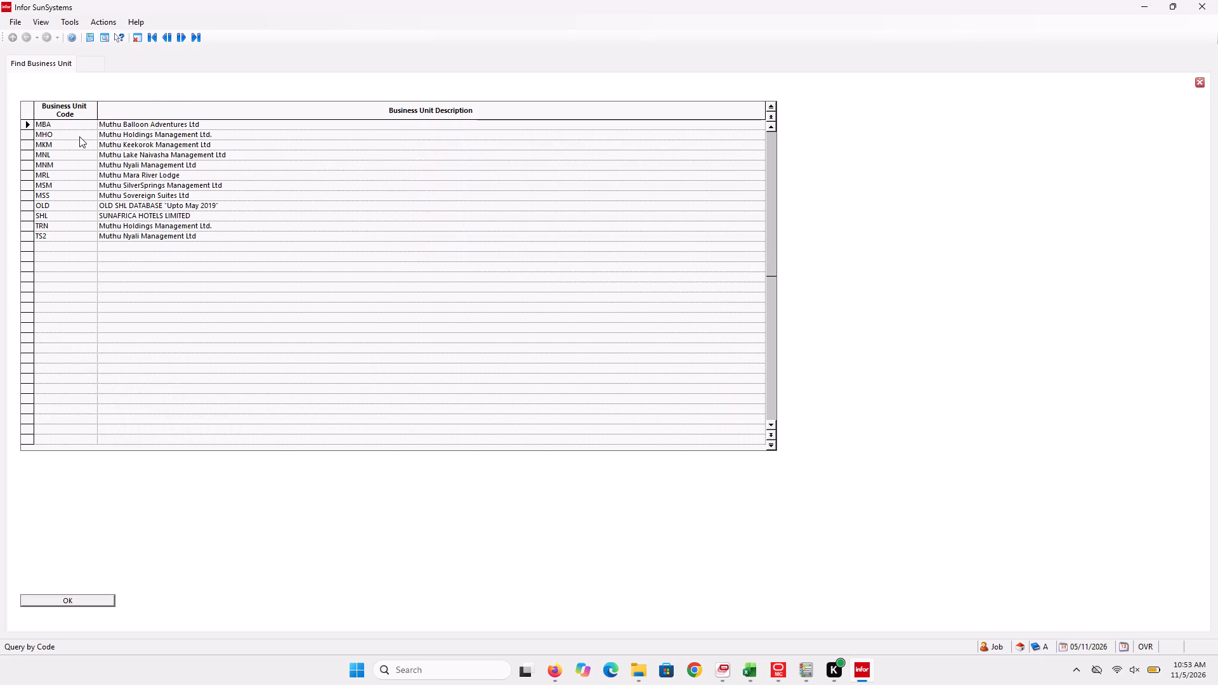
key("Return")
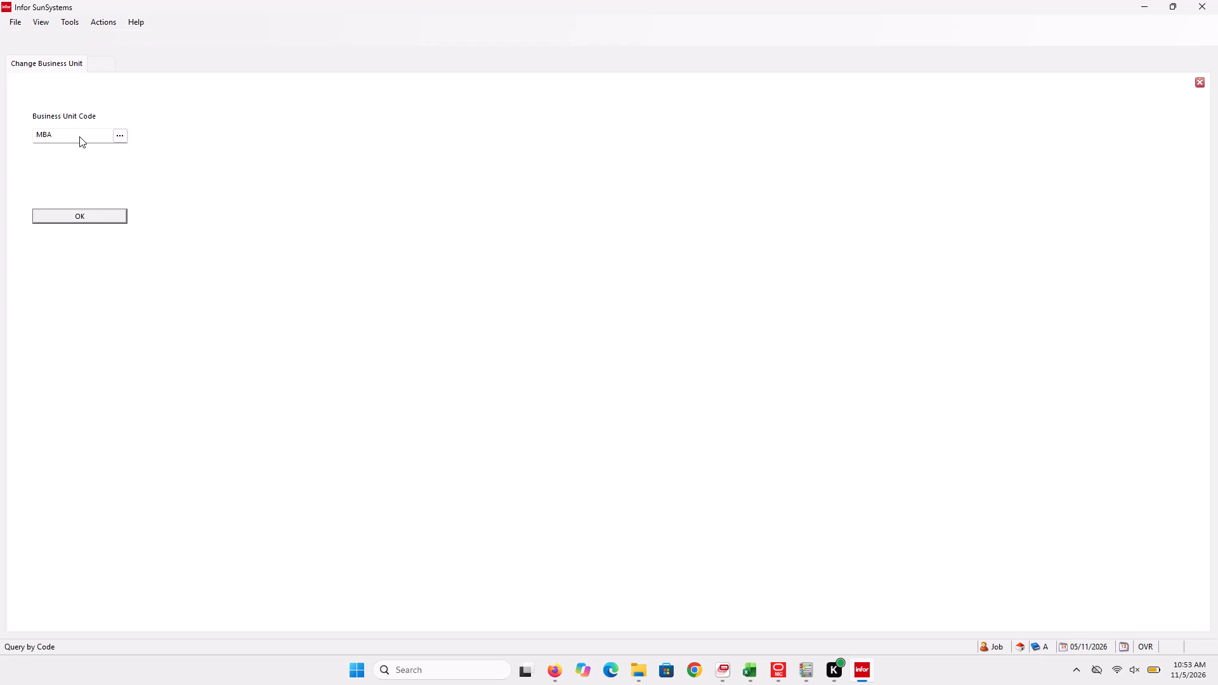
left_click(93, 209)
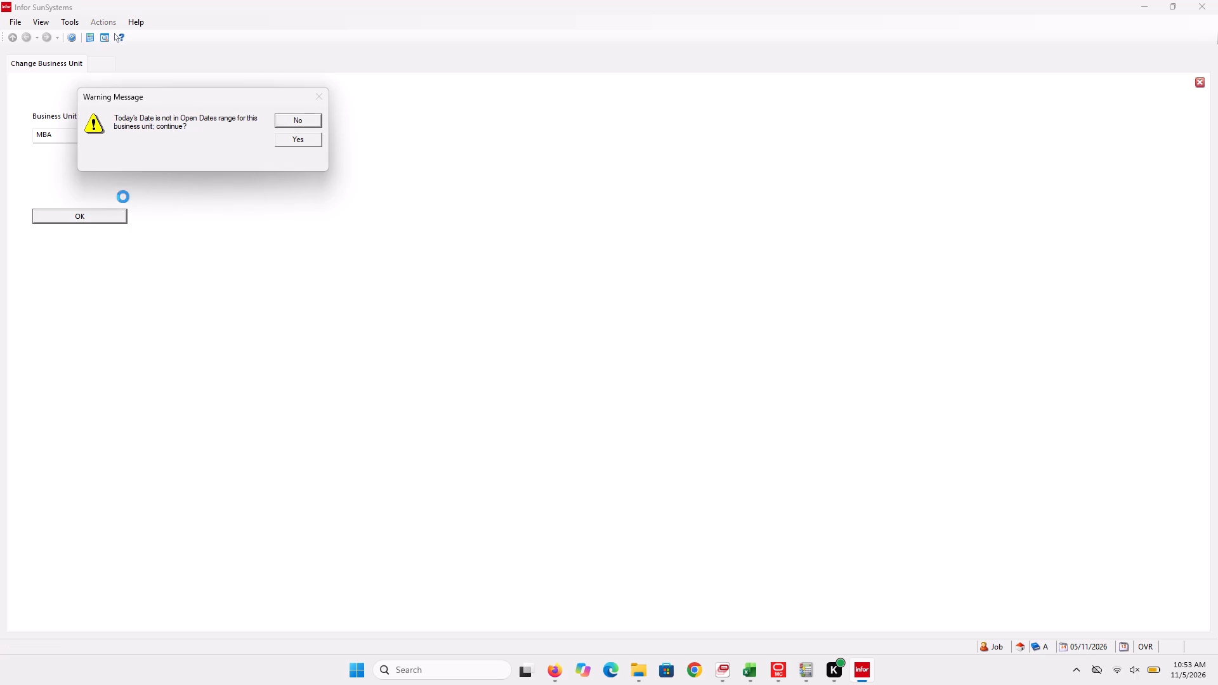
left_click(304, 141)
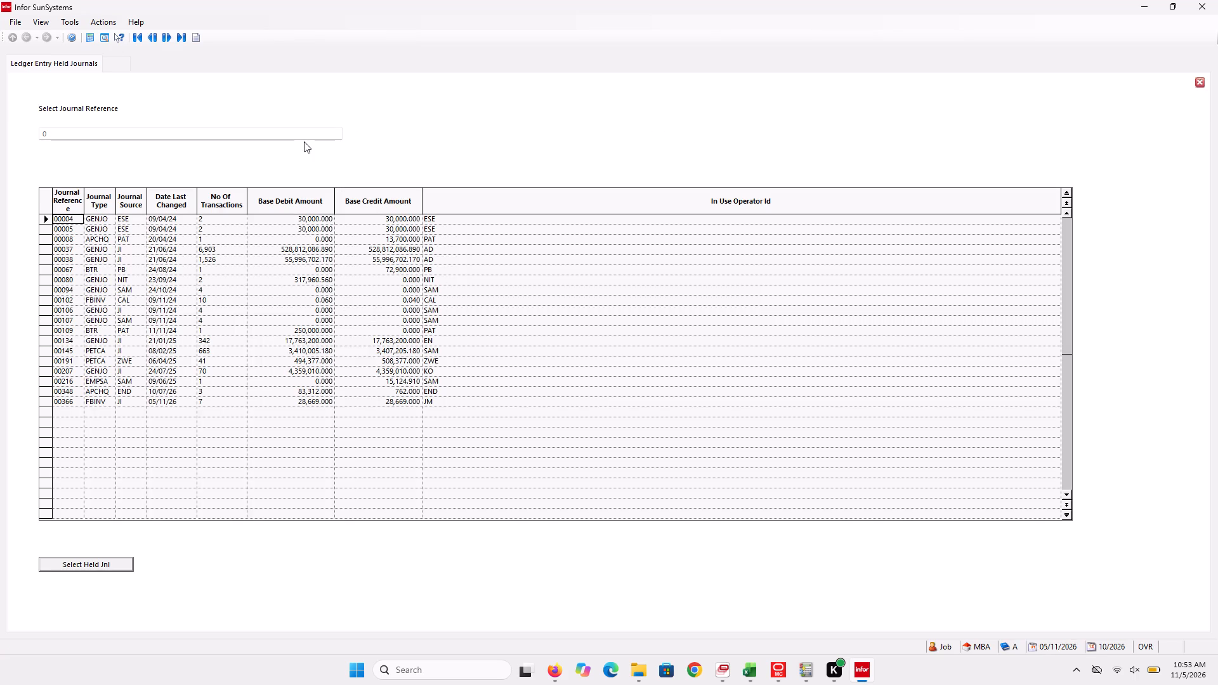
Open held journal 00366 of type FBINV from the held journals list.
key("Down")
key("Down")
key("Down")
key("Down")
key("Down")
key("Down")
key("Down")
key("Down")
key("Down")
key("Down")
key("Down")
key("Down")
key("Down")
key("Down")
key("Down")
key("Down")
key("Down")
key("Down")
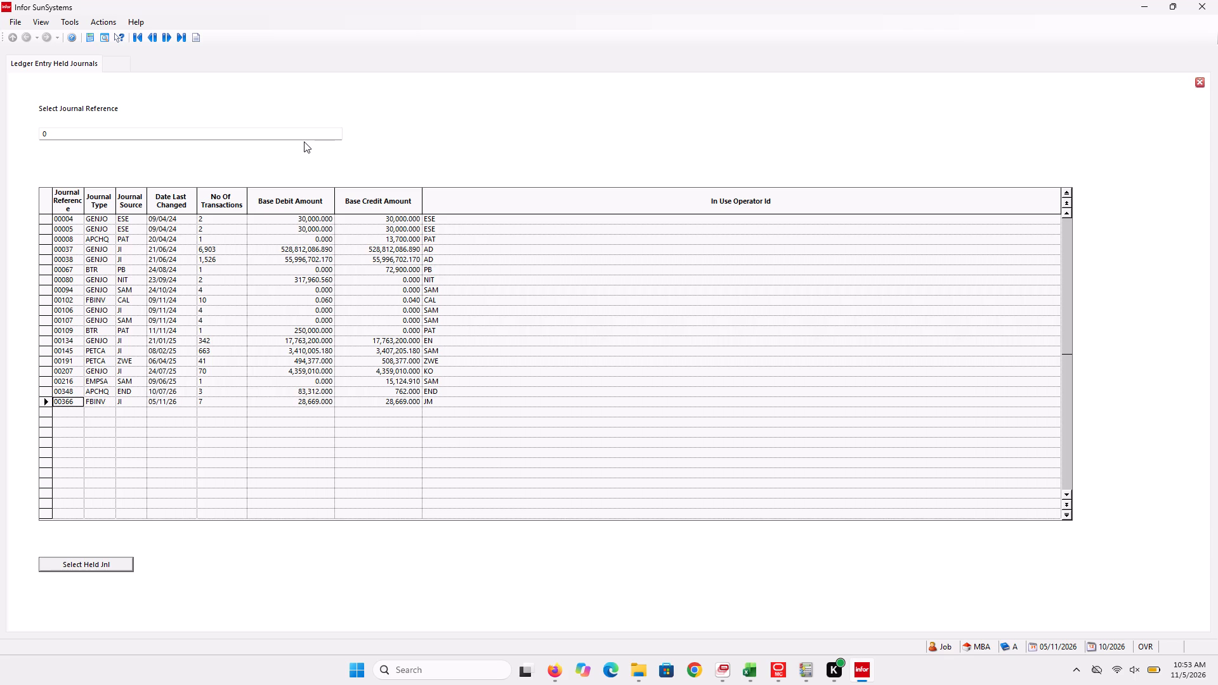
key("Return")
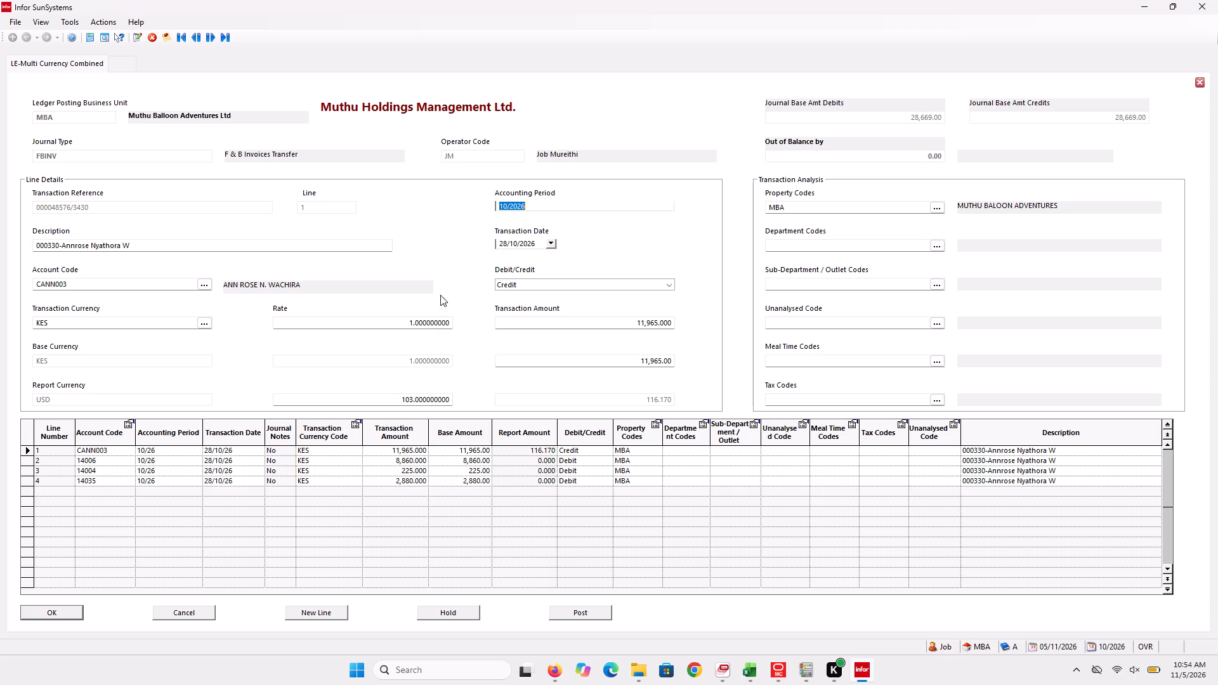
Review the held journal's transaction lines, including their accounts, amounts and transaction dates.
left_click(405, 450)
key("Down")
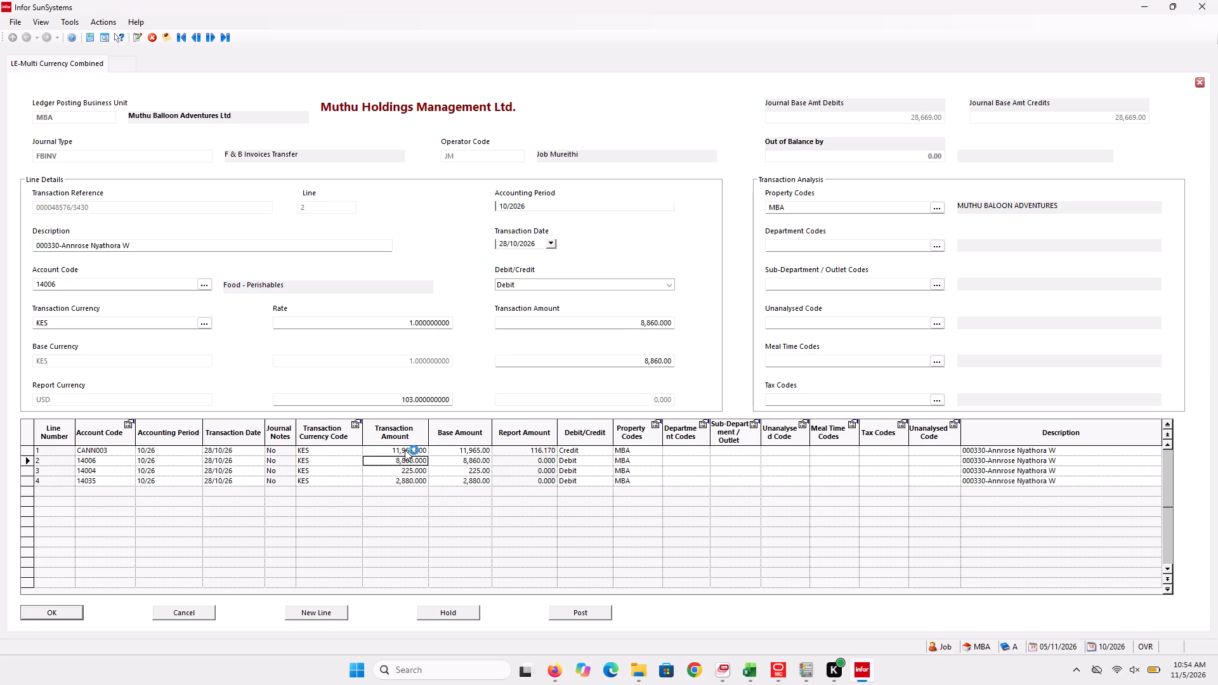
key("Down")
key("Down")
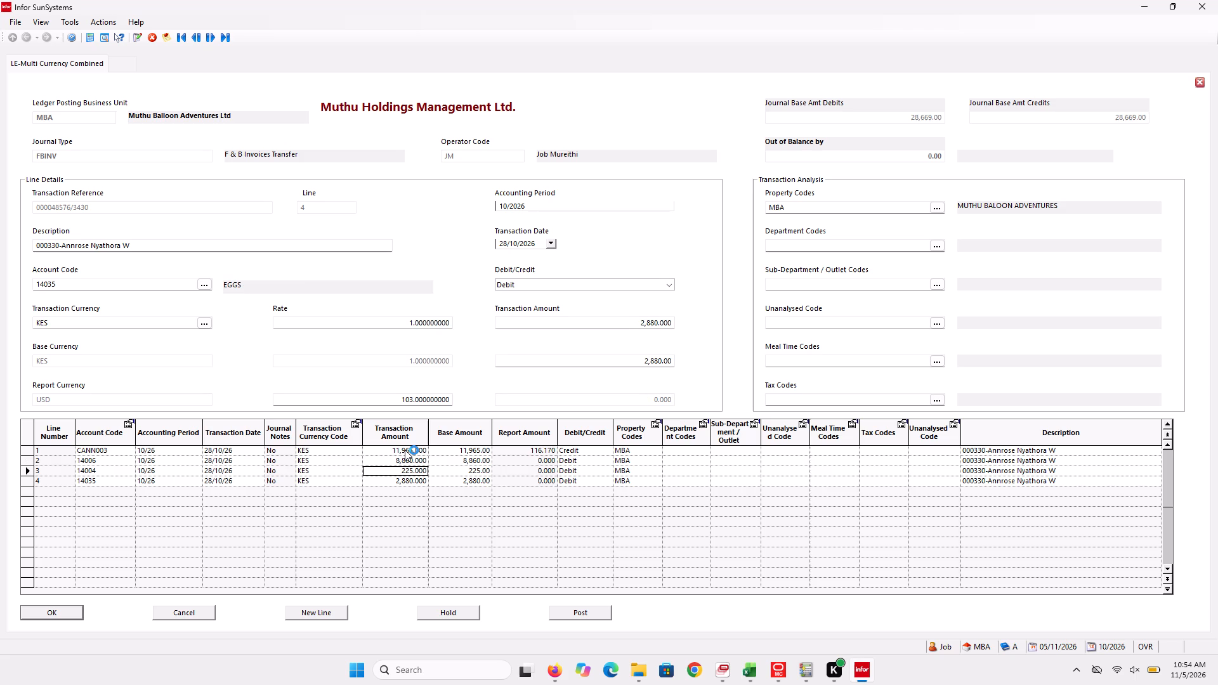
key("Down")
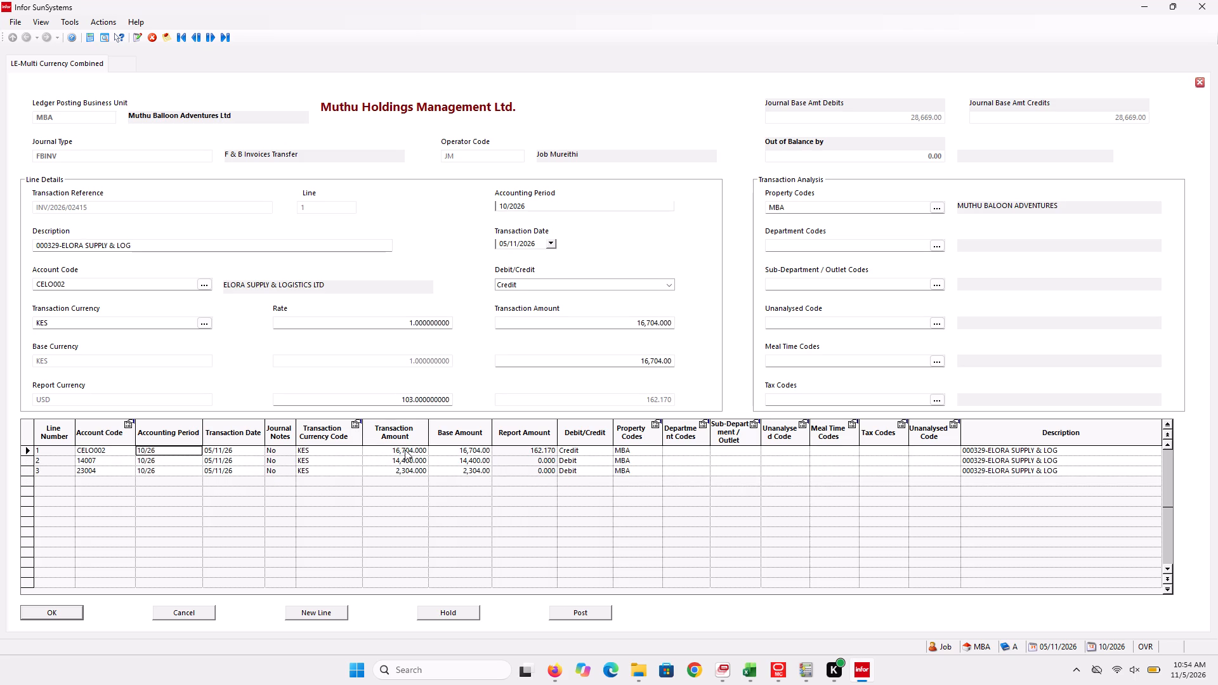
key("Right")
key("Up")
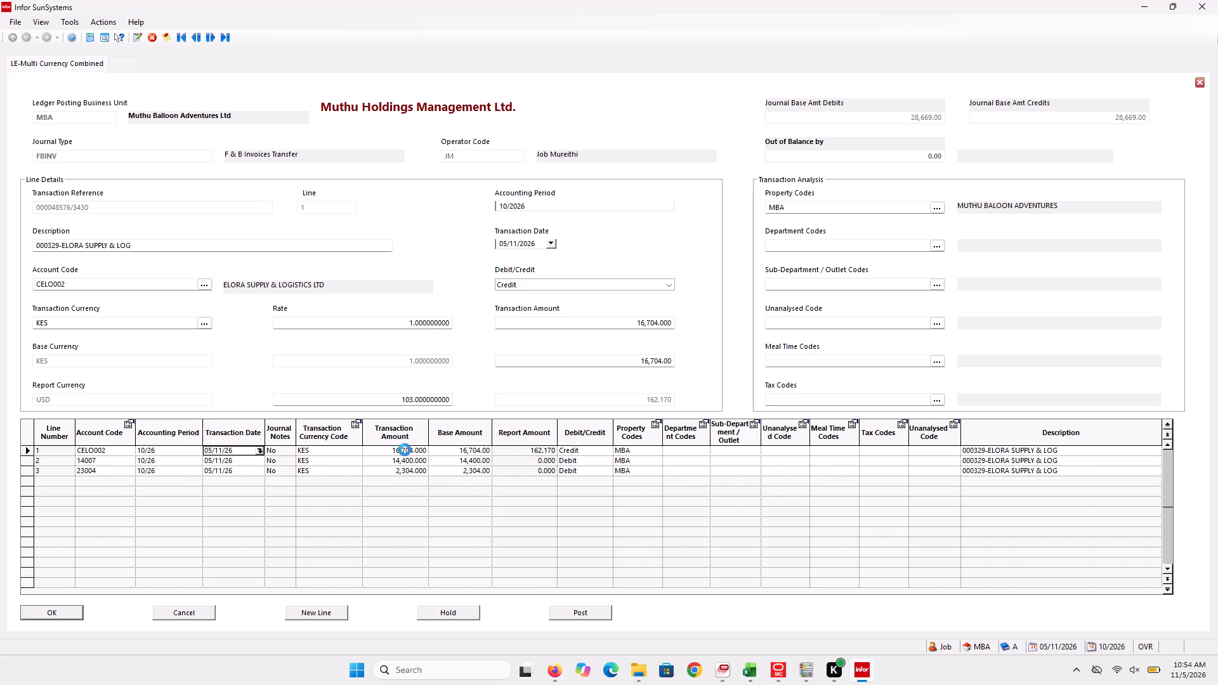
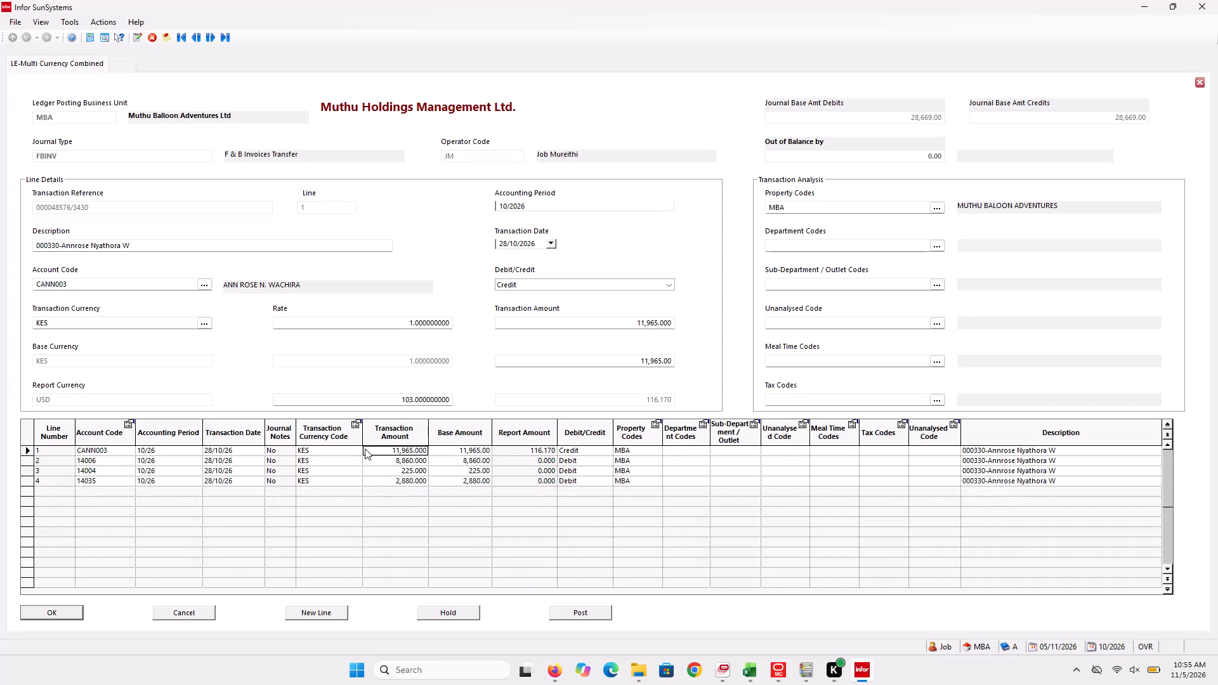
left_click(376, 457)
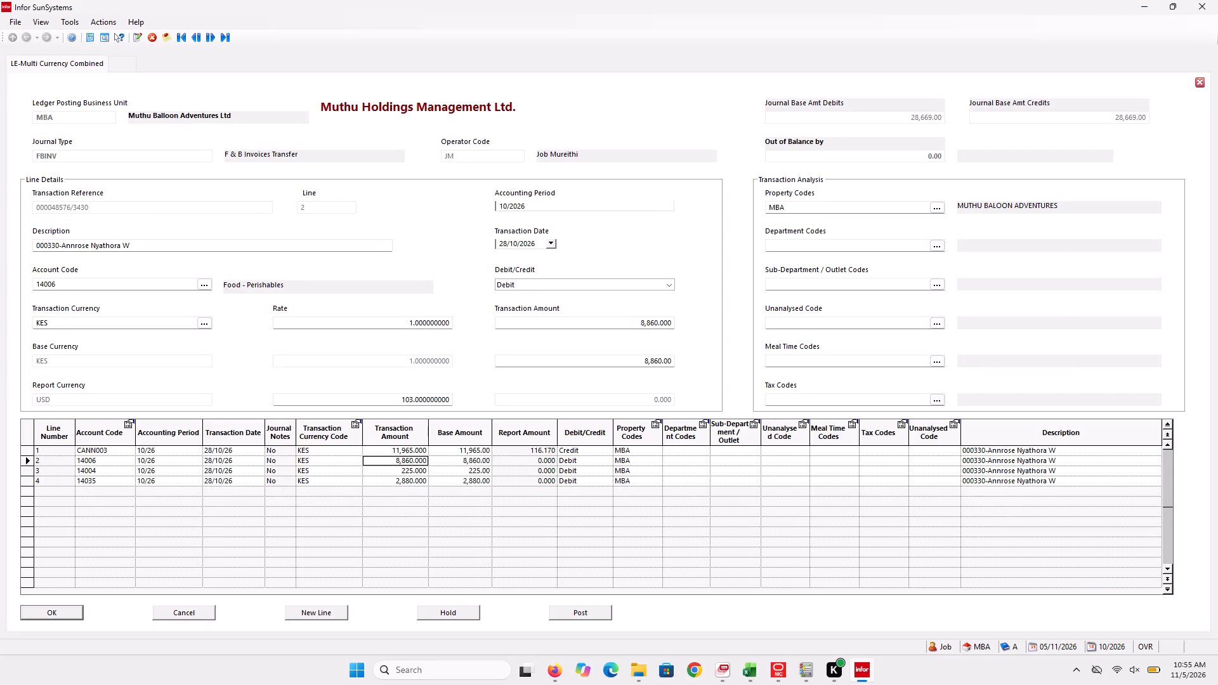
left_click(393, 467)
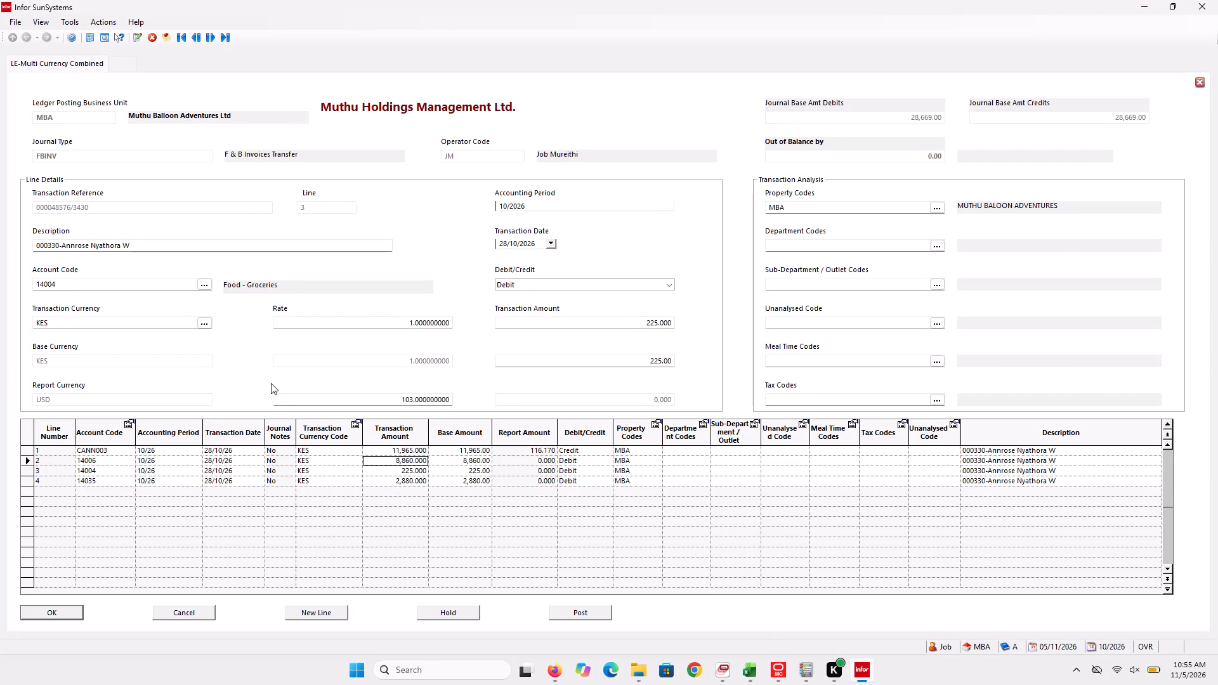
Set the transaction date of journal line 1 (account CANN003) to 01/10/26.
left_click(259, 451)
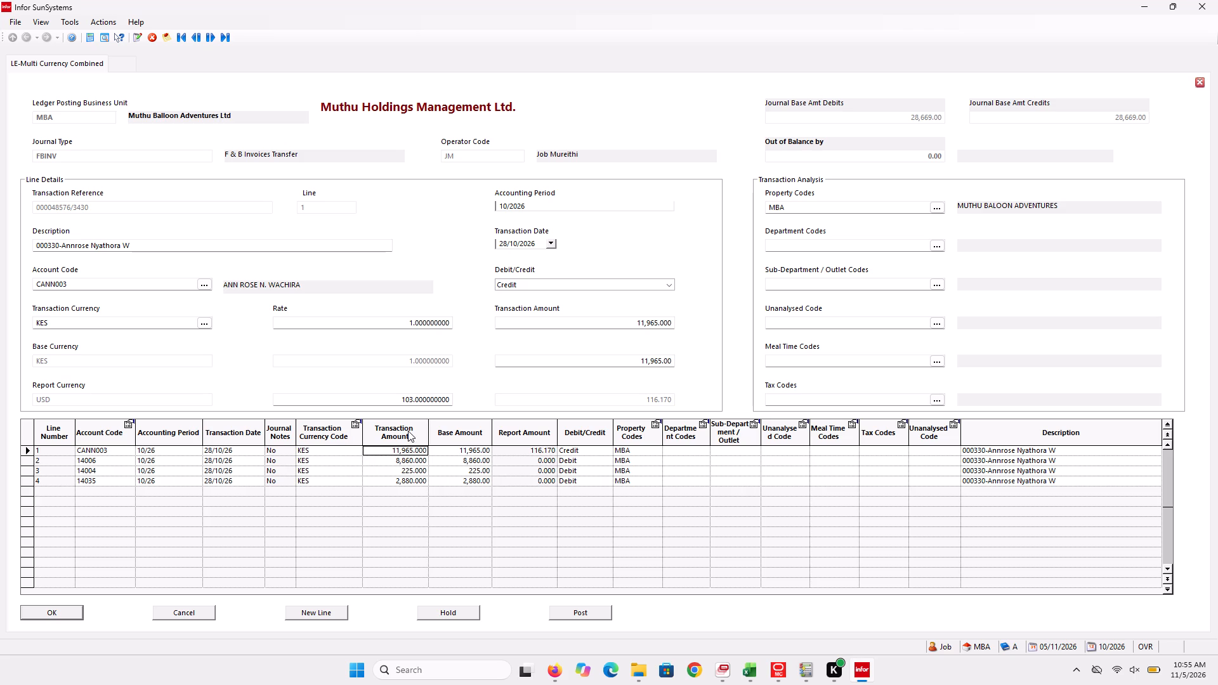
key("Up")
key("Up")
left_click(217, 445)
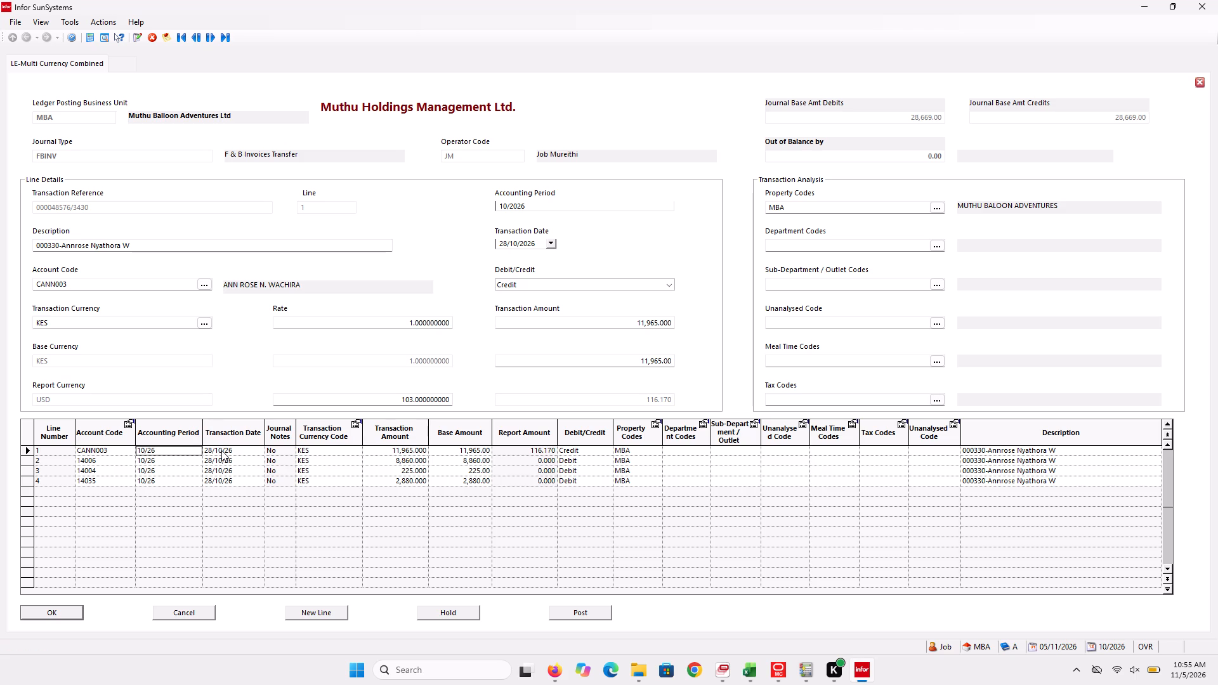
left_click(221, 450)
left_click(221, 450)
key("0")
left_click(234, 453)
key("BackSpace")
key("BackSpace")
key("BackSpace")
key("BackSpace")
key("BackSpace")
key("BackSpace")
key("BackSpace")
key("BackSpace")
key("BackSpace")
key("BackSpace")
key("BackSpace")
key("BackSpace")
key("BackSpace")
key("BackSpace")
type("01")
key("slash")
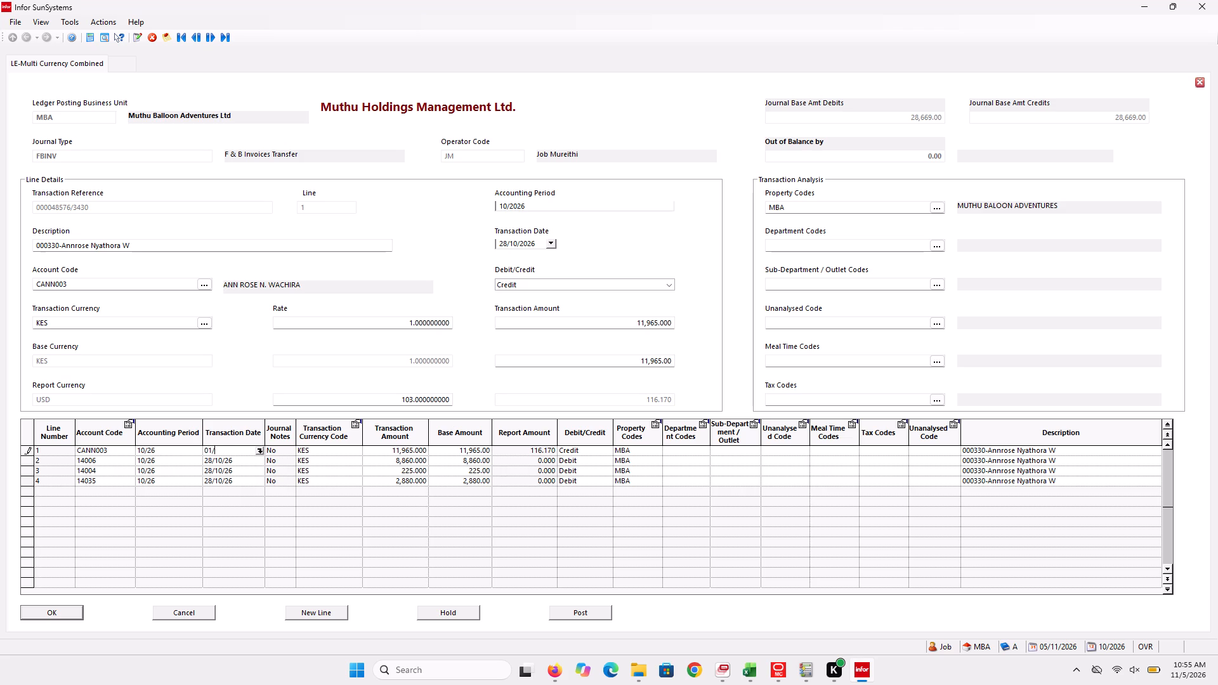
type("10")
type("/22")
key("BackSpace")
key("6")
key("Down")
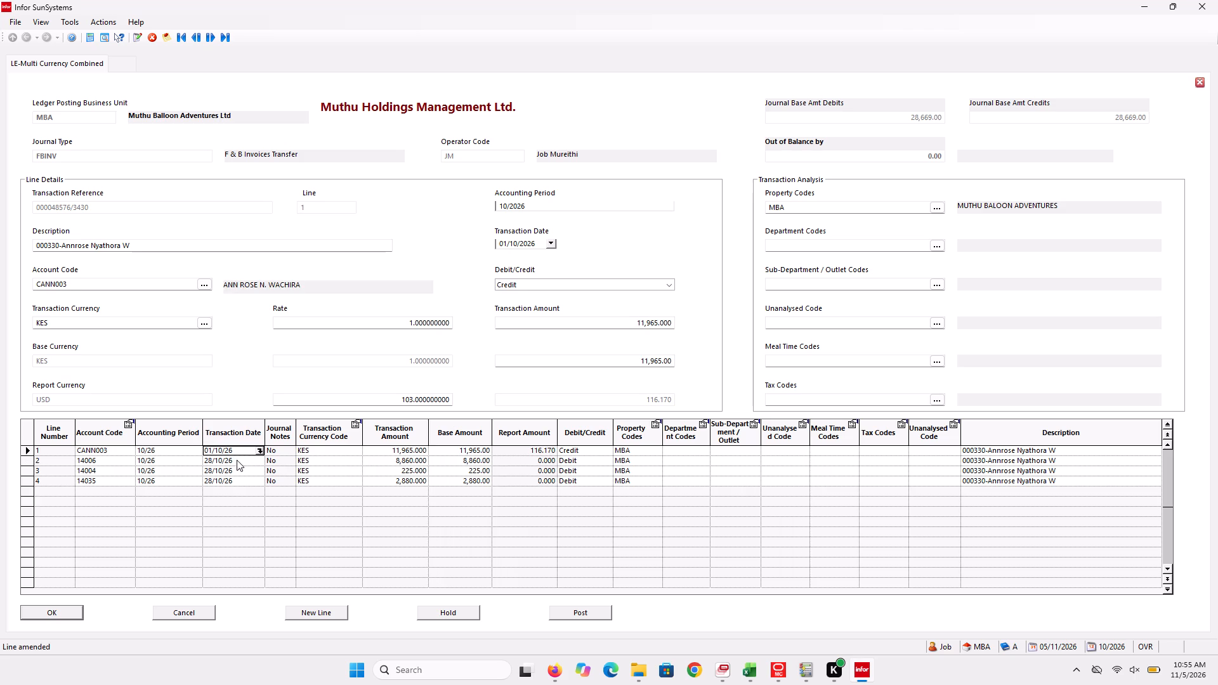
Set the transaction date of journal line 2 (account 14006) to 01/10/26.
left_click(237, 460)
key("BackSpace")
key("BackSpace")
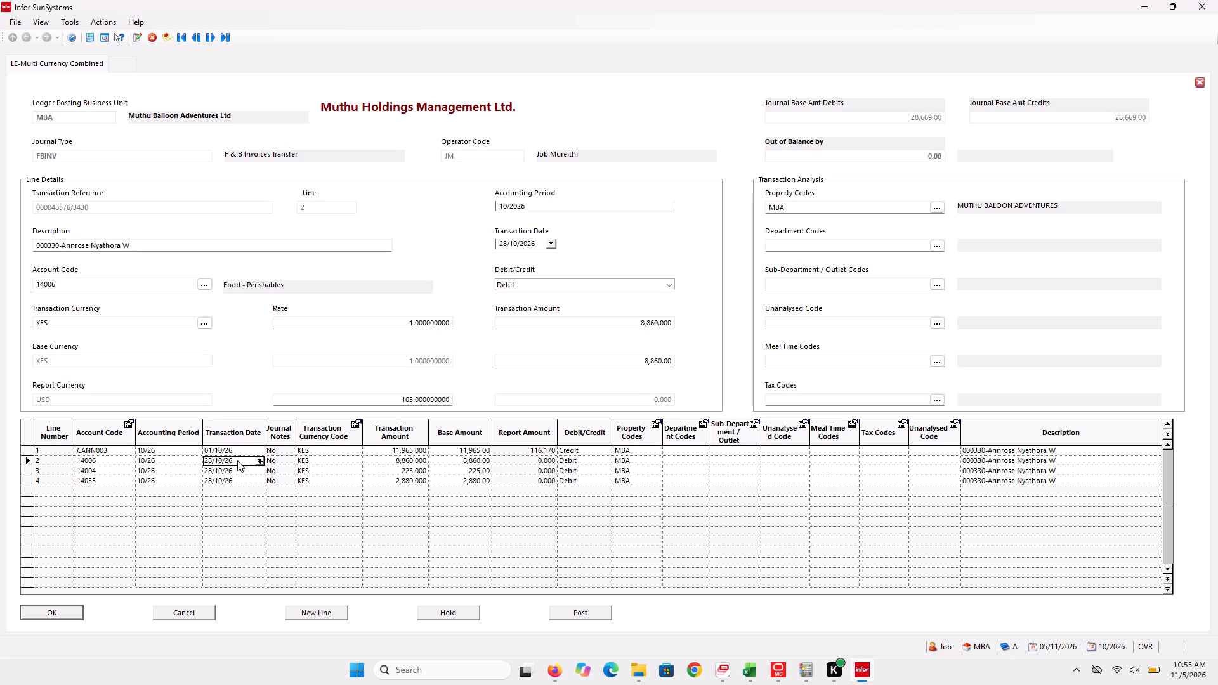
key("BackSpace")
left_click(237, 460)
key("BackSpace")
key("BackSpace")
key("BackSpace")
key("BackSpace")
key("BackSpace")
key("BackSpace")
key("BackSpace")
key("BackSpace")
type("01")
type("/10")
type("/26")
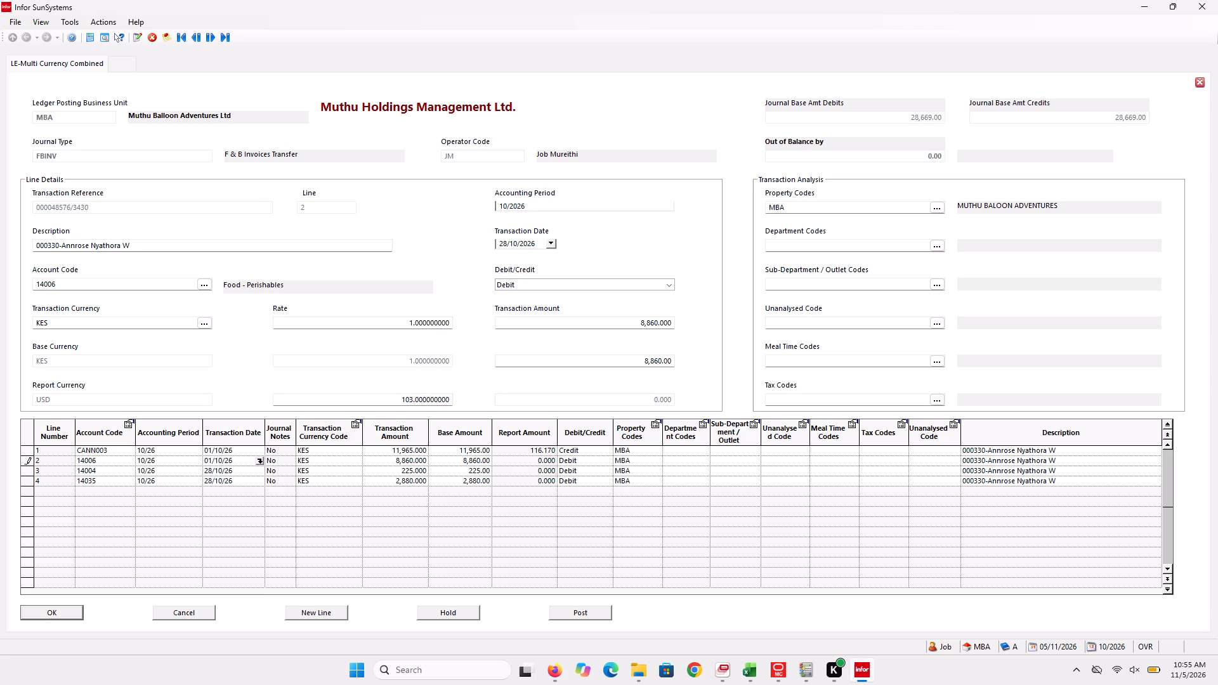
key("Down")
Open the transaction date of journal line 3 (account 14004) for editing.
key("Down")
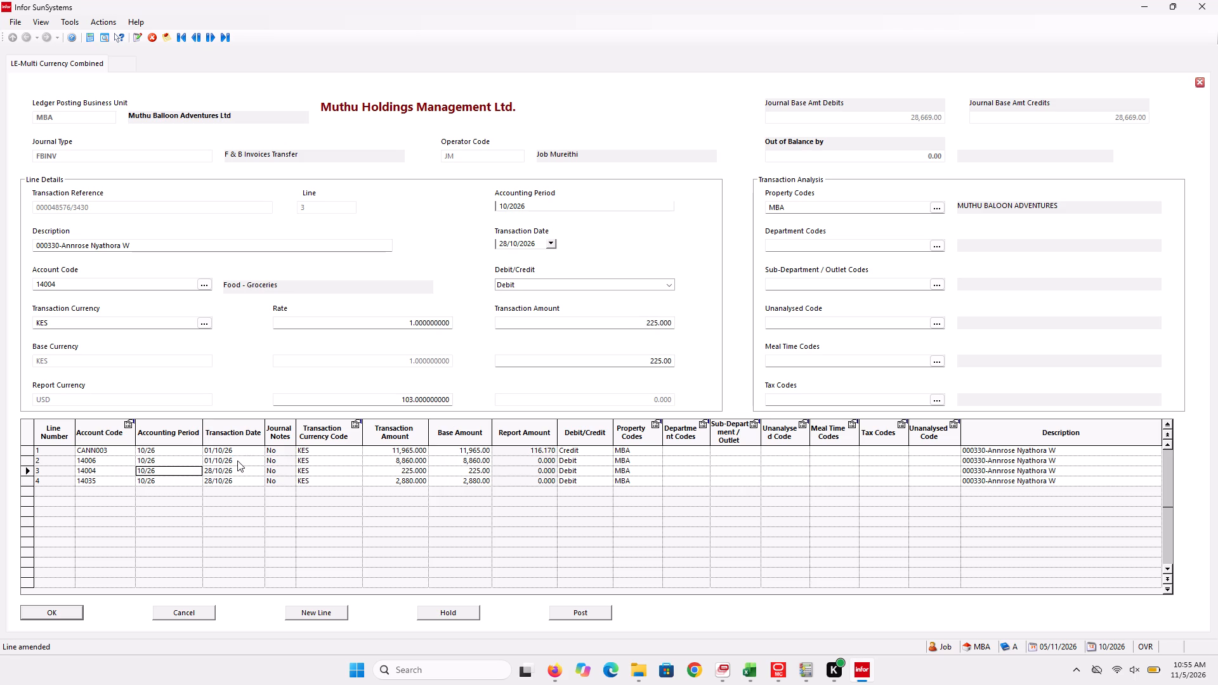
key("Right")
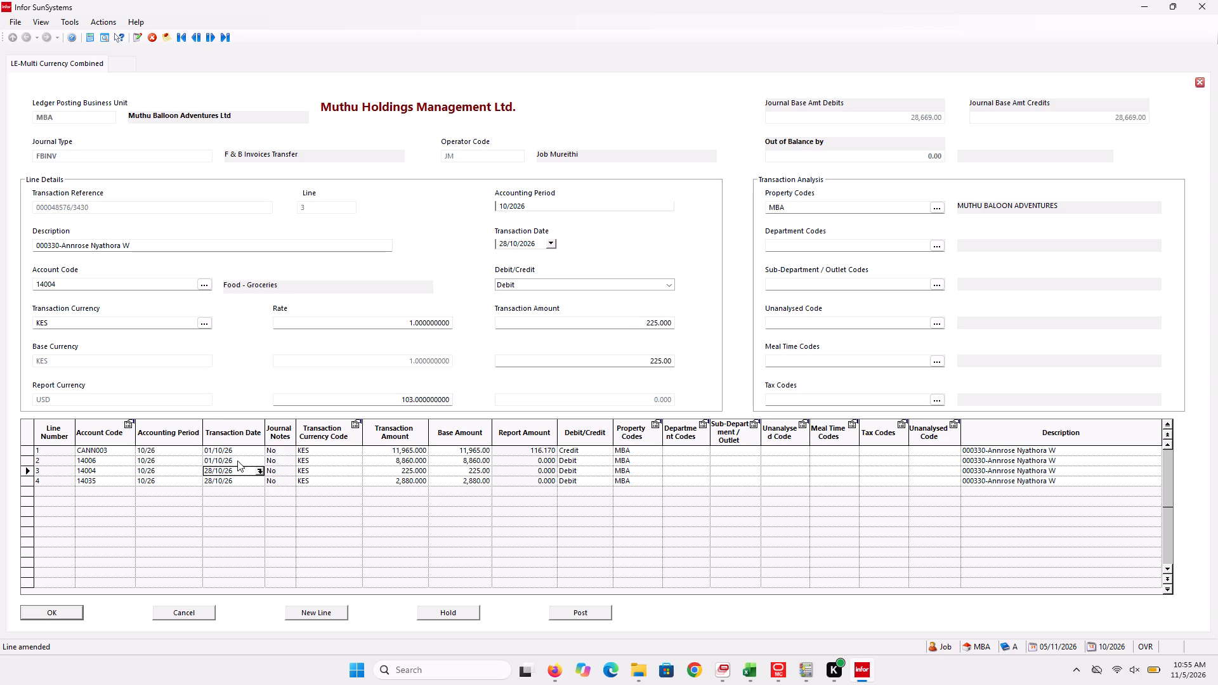
key("BackSpace")
left_click(237, 468)
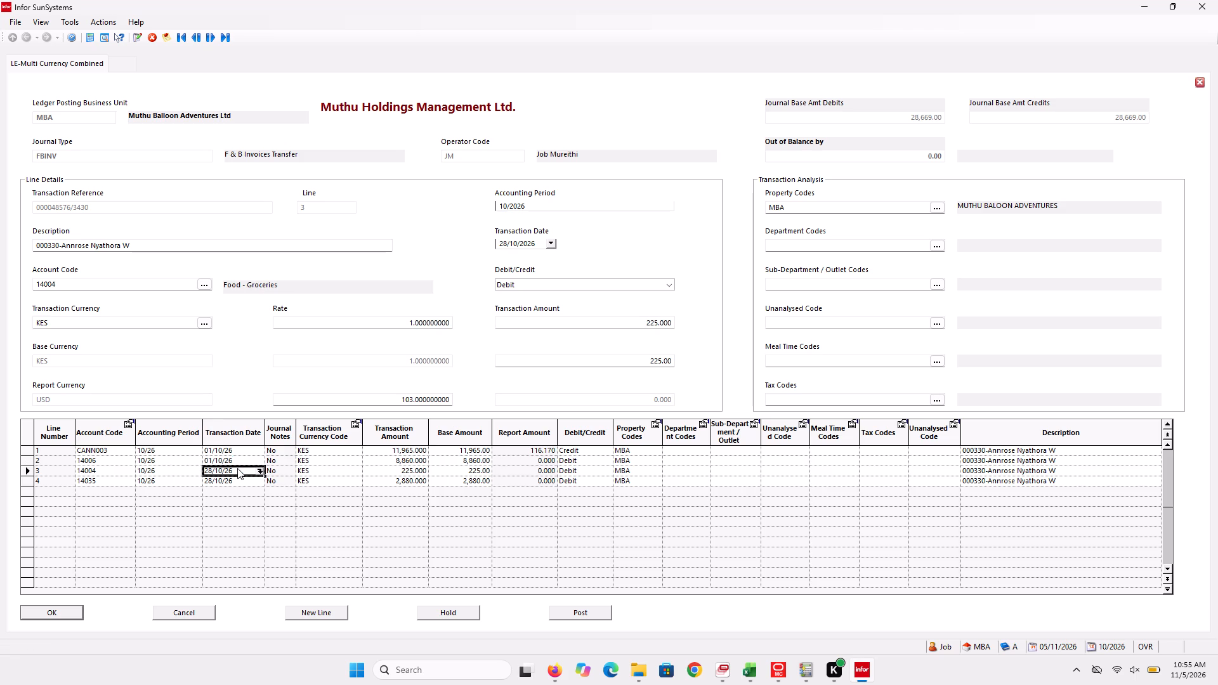
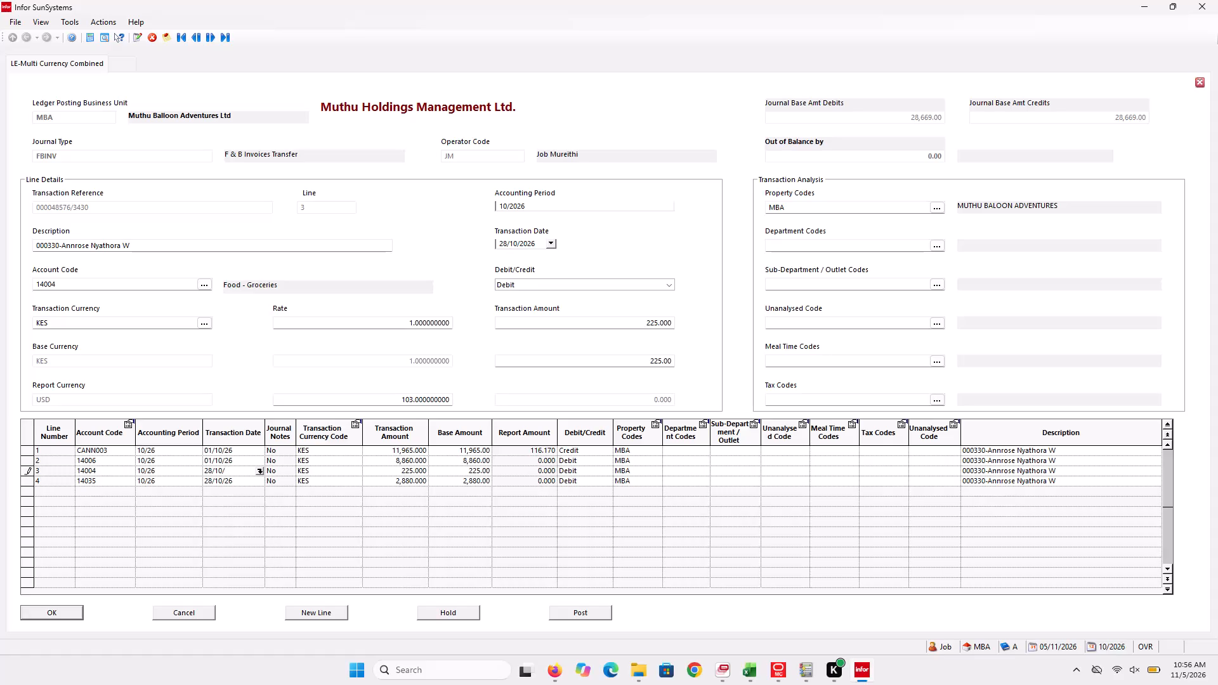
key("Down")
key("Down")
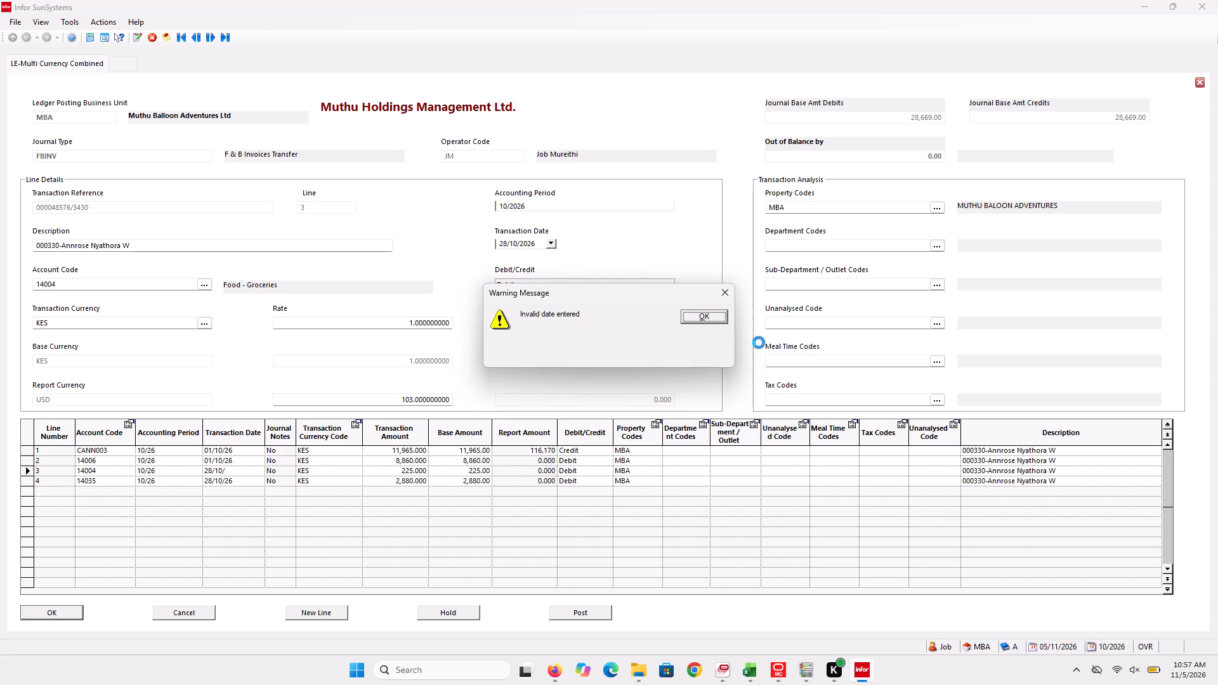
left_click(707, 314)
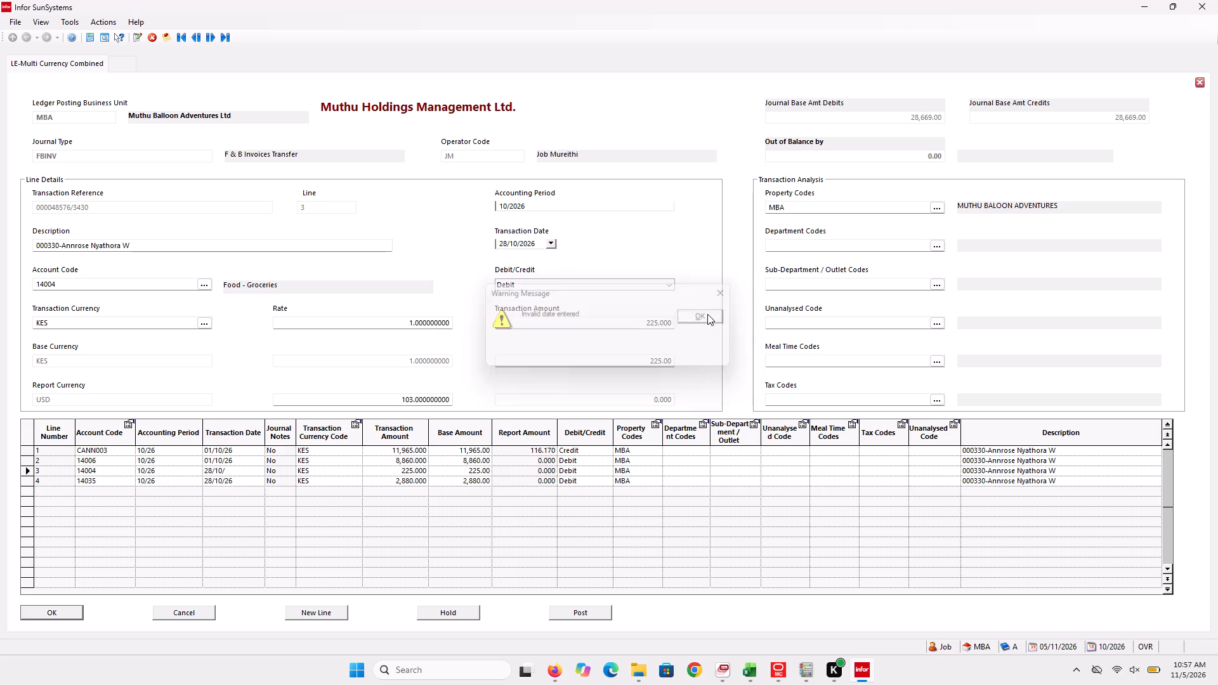
Review the transaction dates of the held journal's lines, from line 1 (account CANN003) to line 4 (account 14035) and back.
left_click(251, 448)
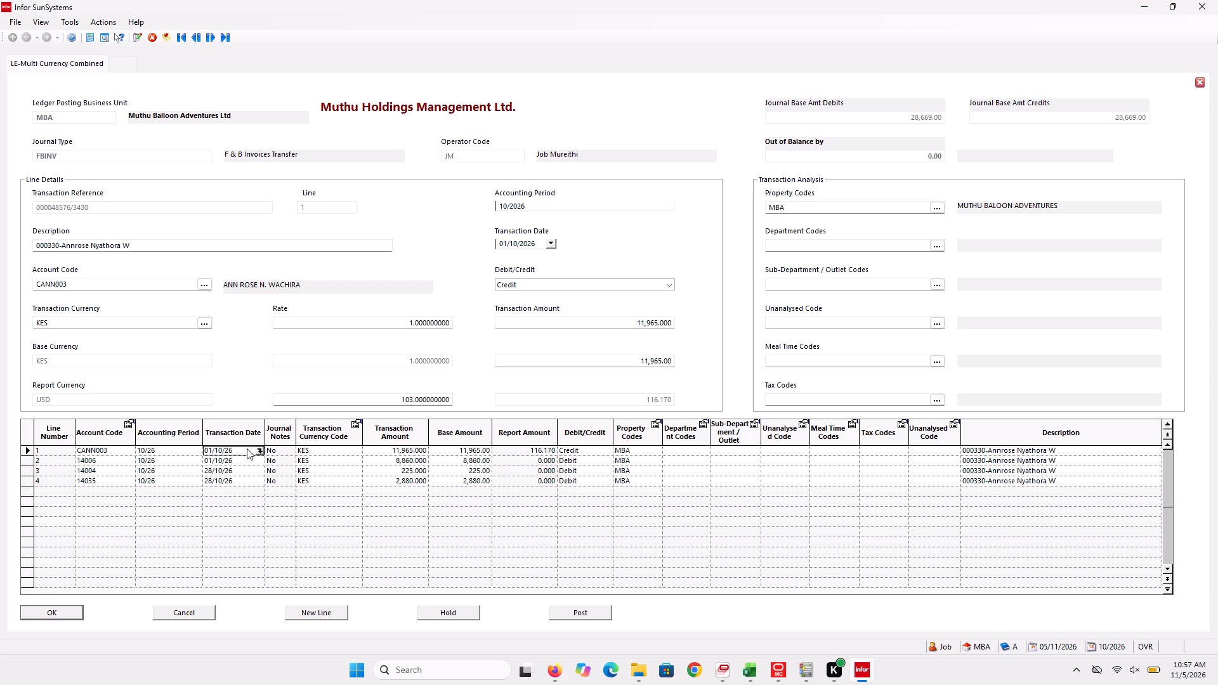
key("Down")
key("Down")
key("Down")
key("Down")
key("Down")
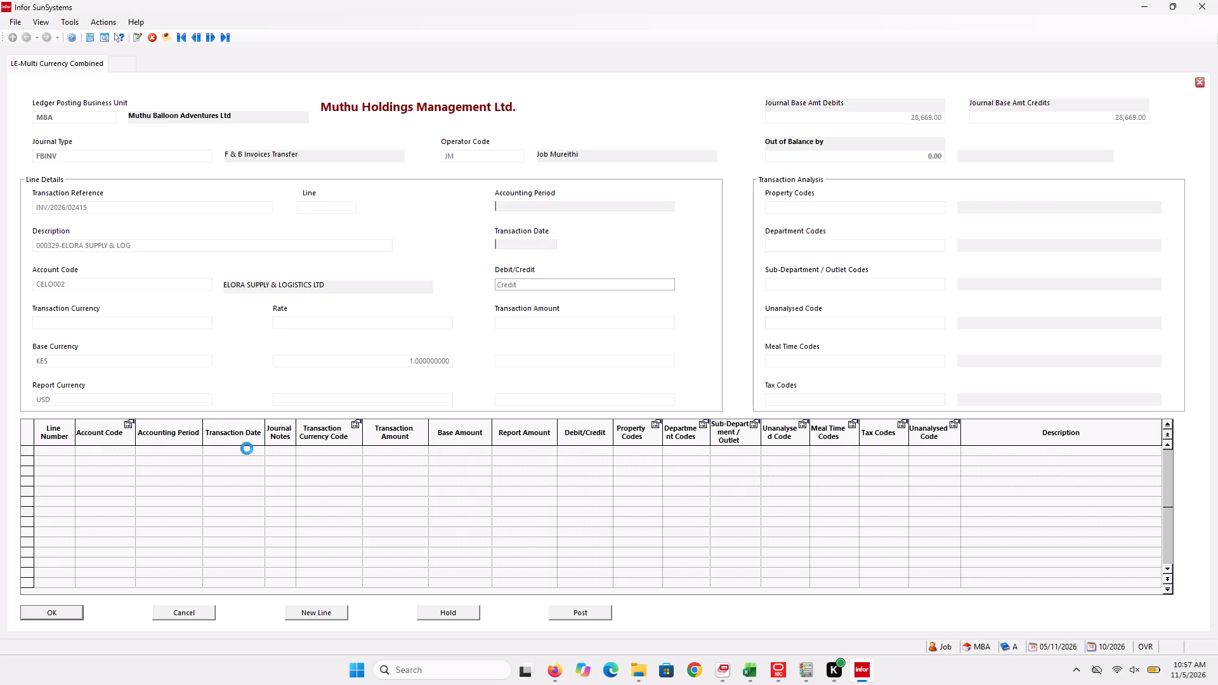
key("Up")
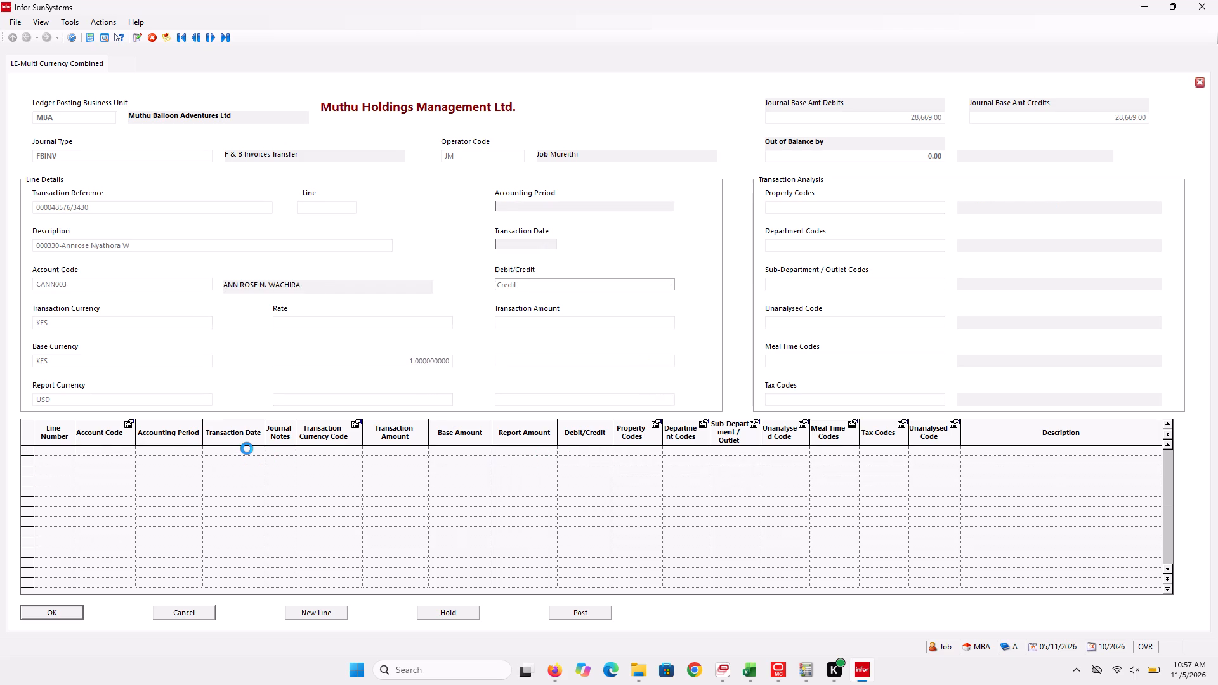
key("Right")
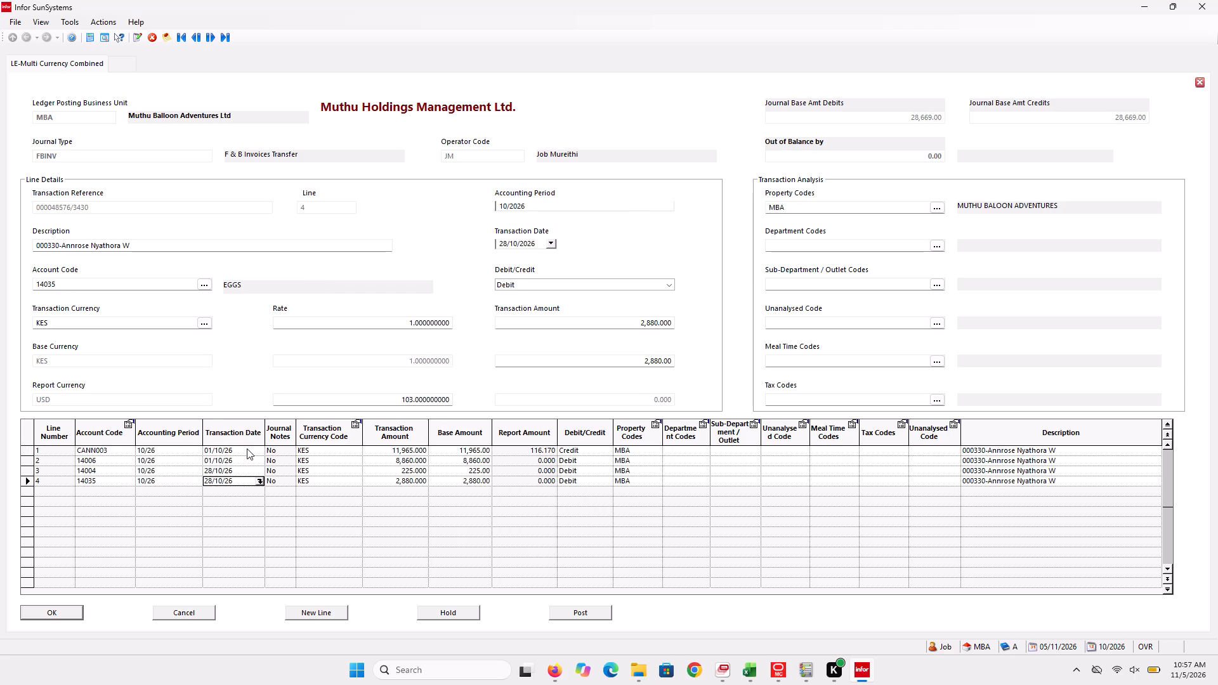
key("Up")
key("Up")
key("Up")
key("Up")
key("Up")
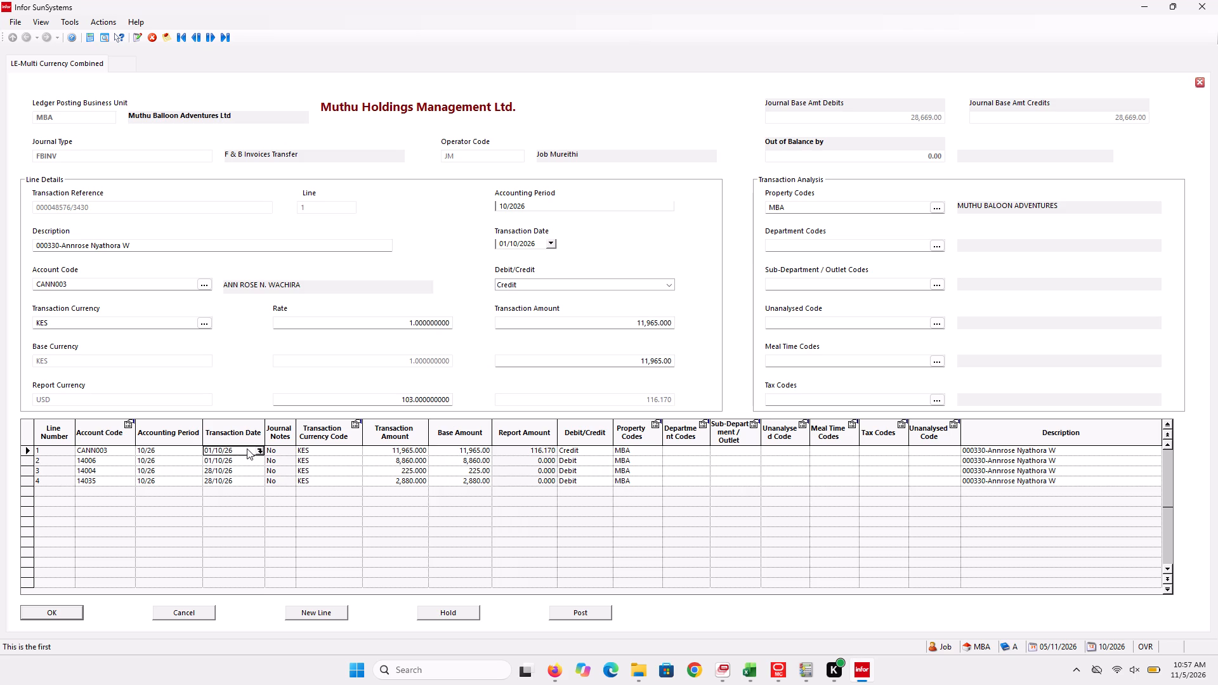
Re-enter the transaction date of journal line 1 (account CANN003), with 28 as the day.
left_click(252, 449)
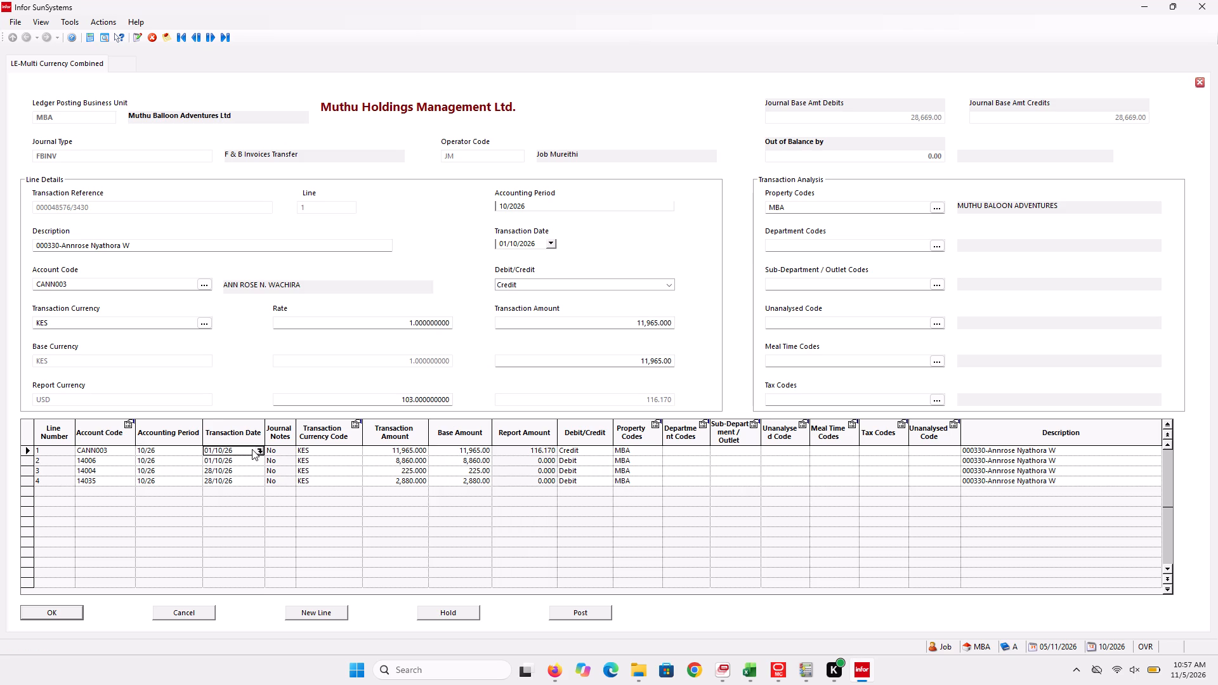
key("BackSpace")
left_click(244, 450)
key("BackSpace")
type("28")
type("/2")
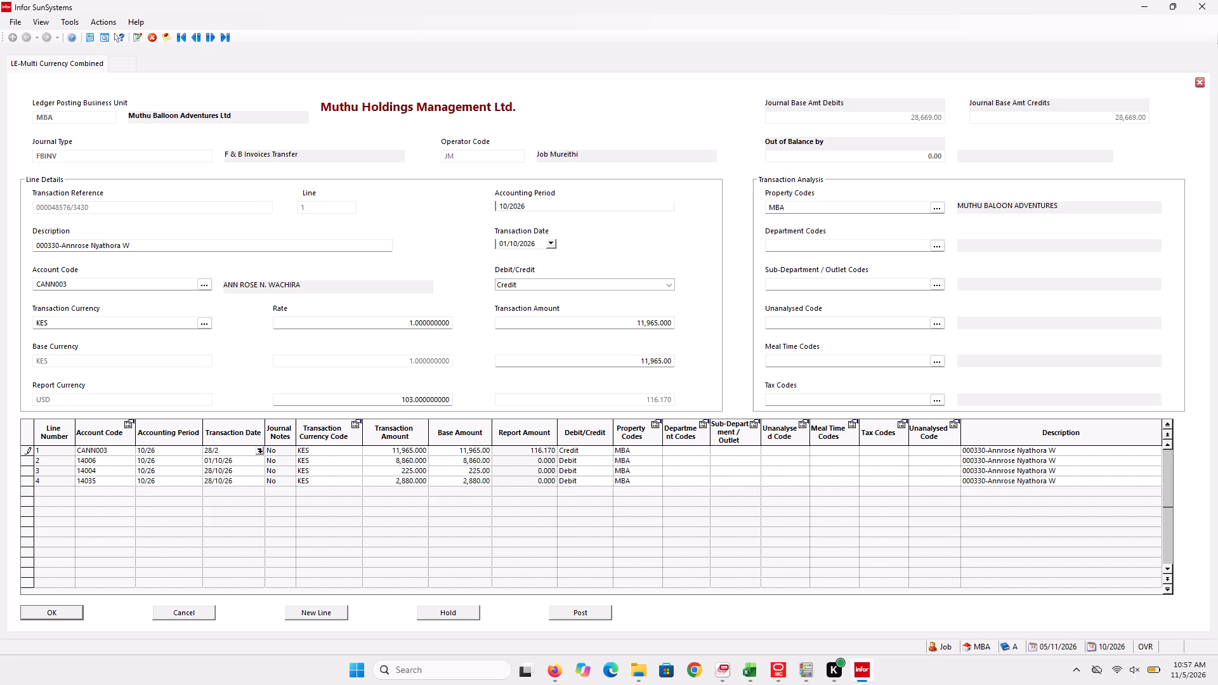
key("BackSpace")
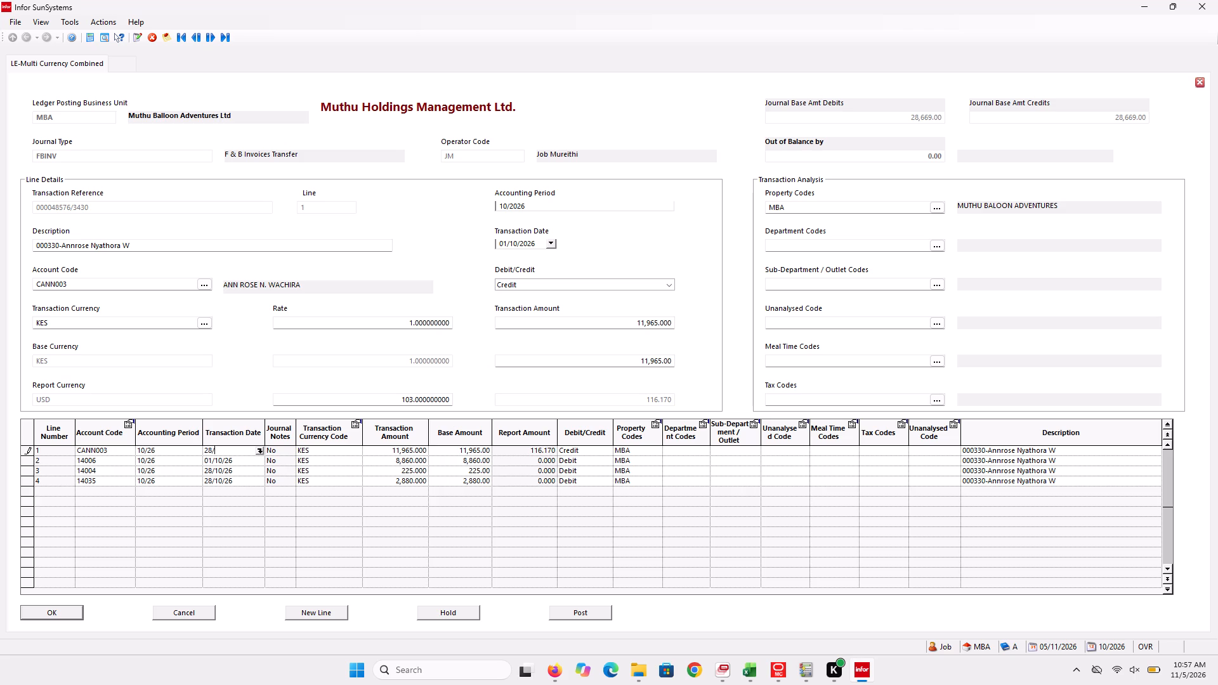
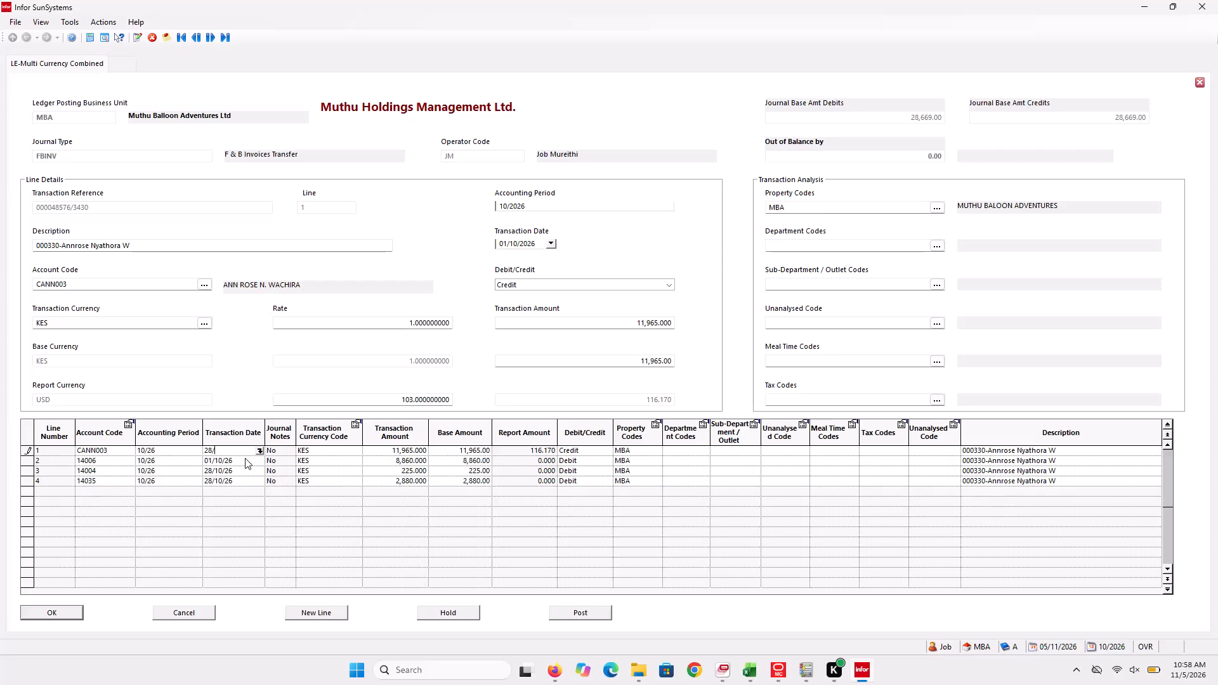
Complete the transaction date of journal line 1 (account CANN003) as 28/10/26.
type("10")
type("/26")
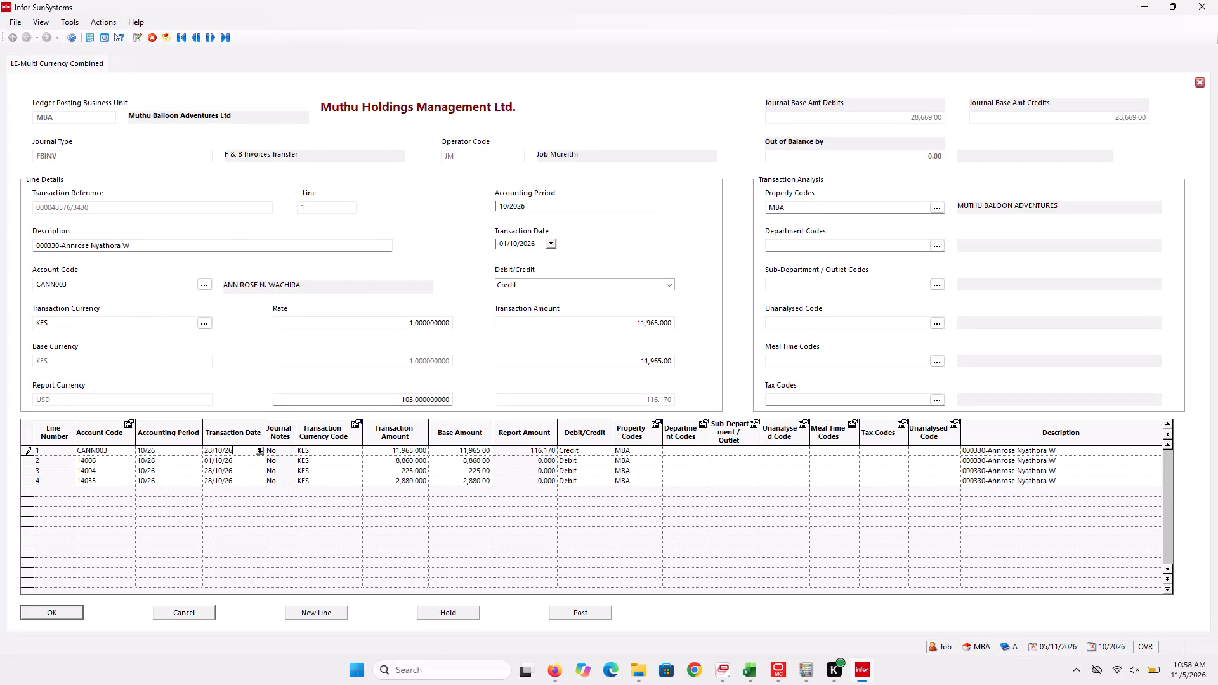
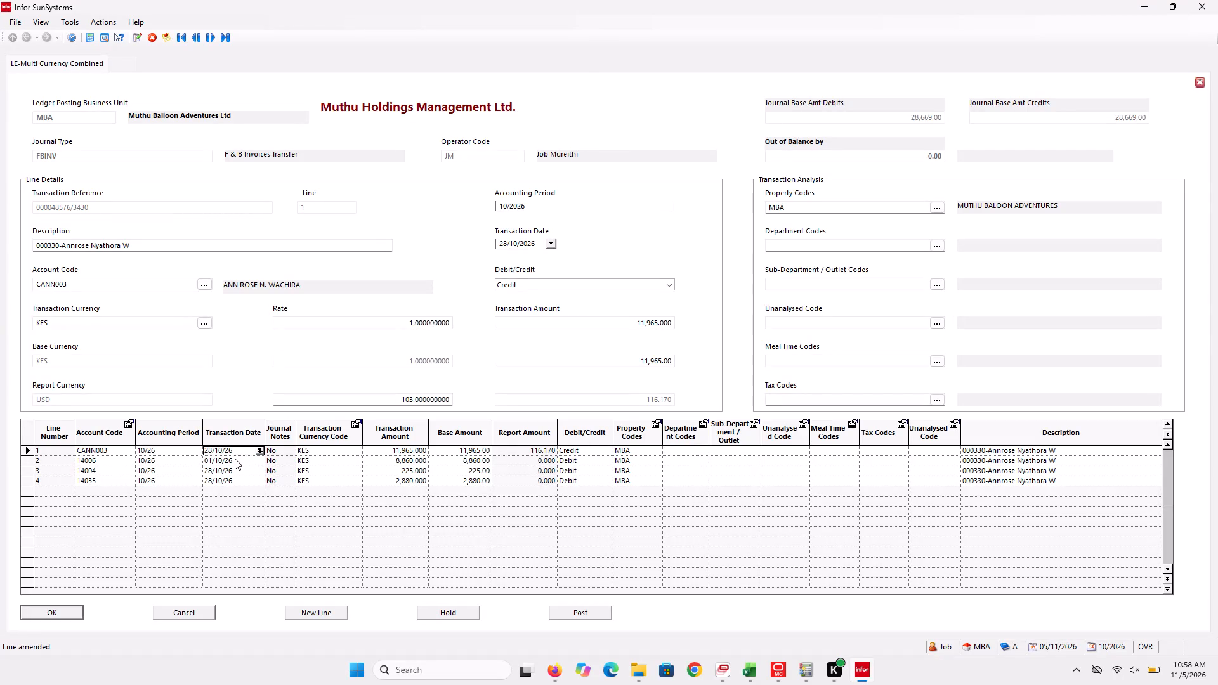
Set the transaction date of journal line 2 (account 14006) to 28/10/26.
left_click(233, 459)
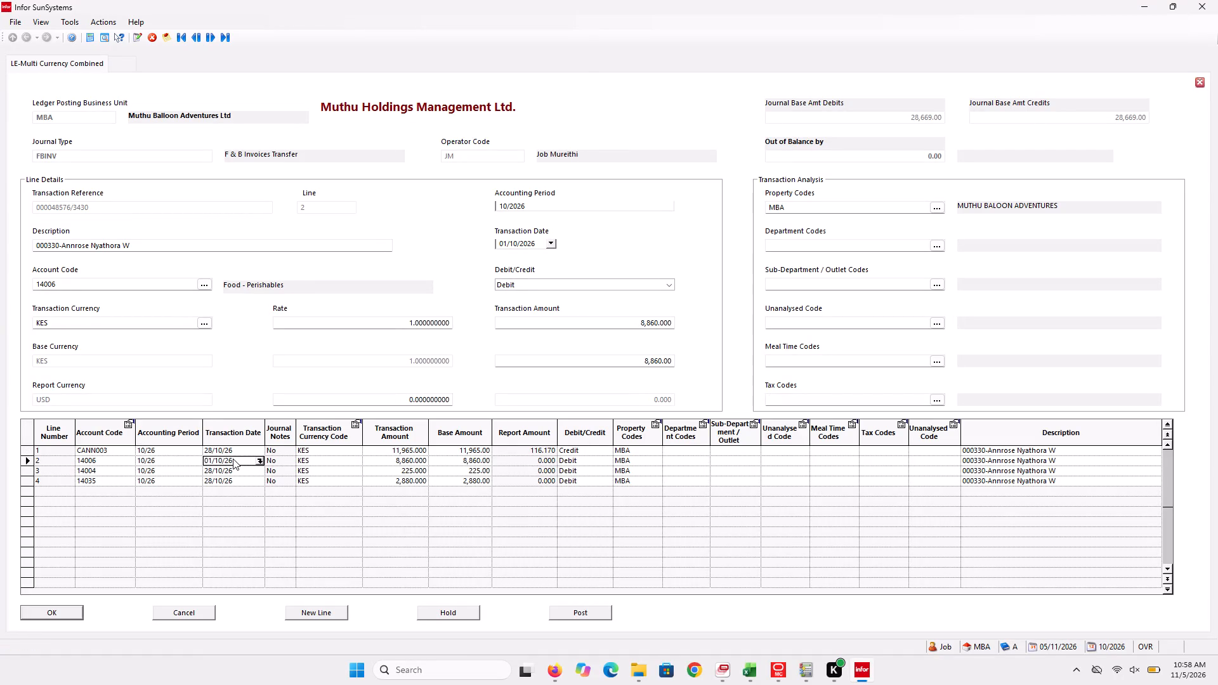
type("28")
type("/20")
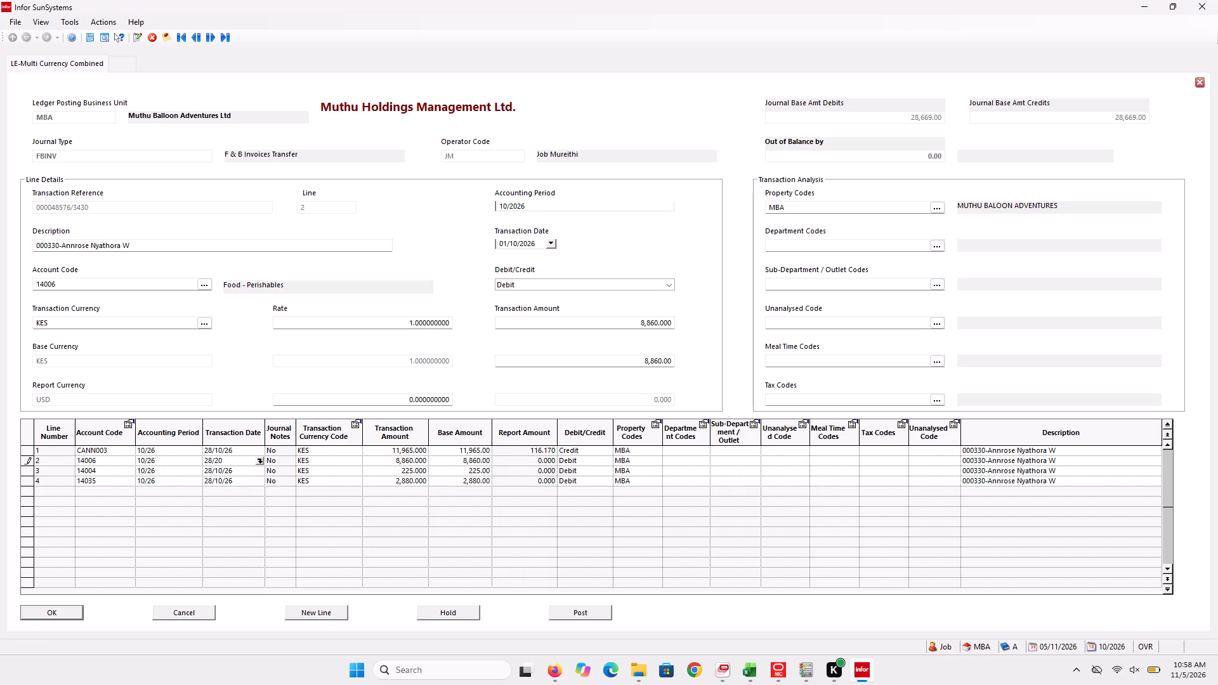
key("BackSpace")
key("BackSpace")
type("10")
type("/26")
key("Down")
key("Down")
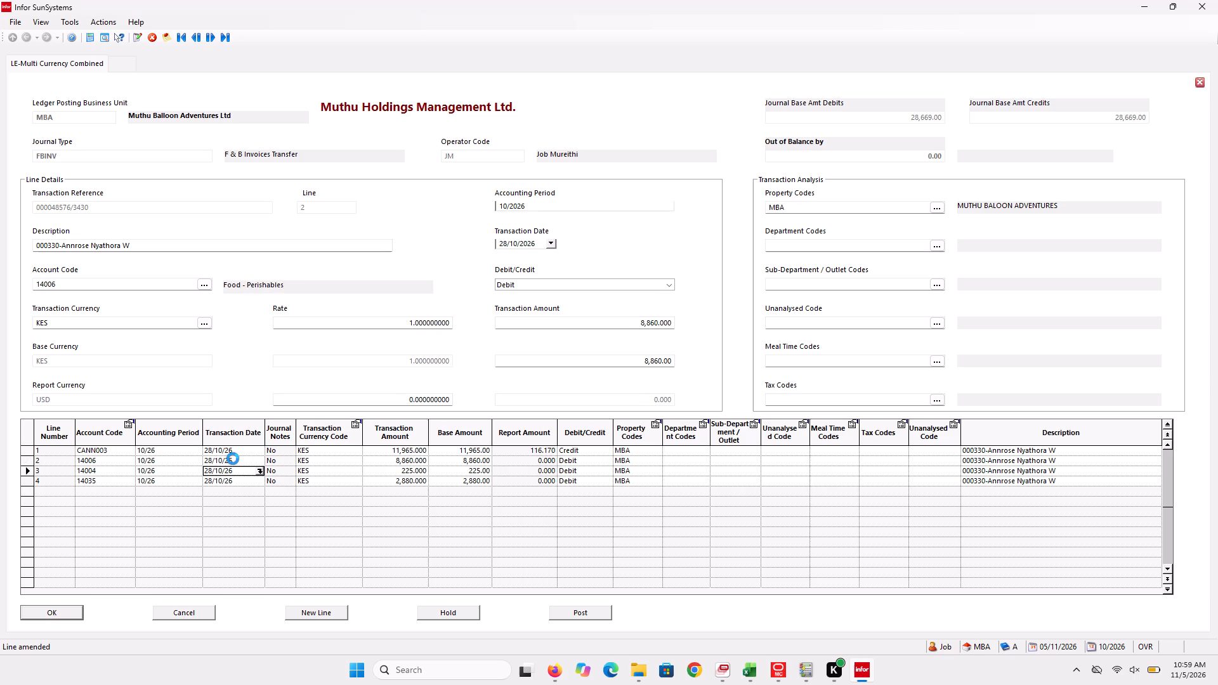
Move on to transaction INV/2026/02415 and set the transaction date of its line 1 (account CELO002) to 01/10/26.
key("Down")
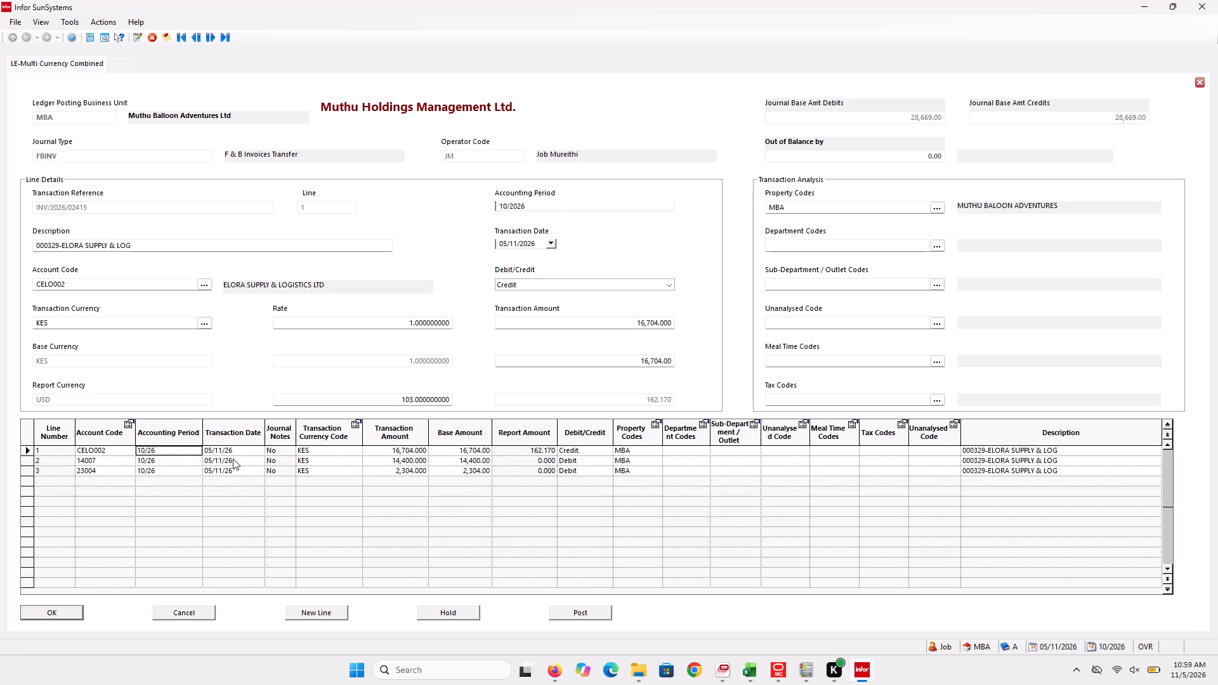
key("Right")
type("01")
key("slash")
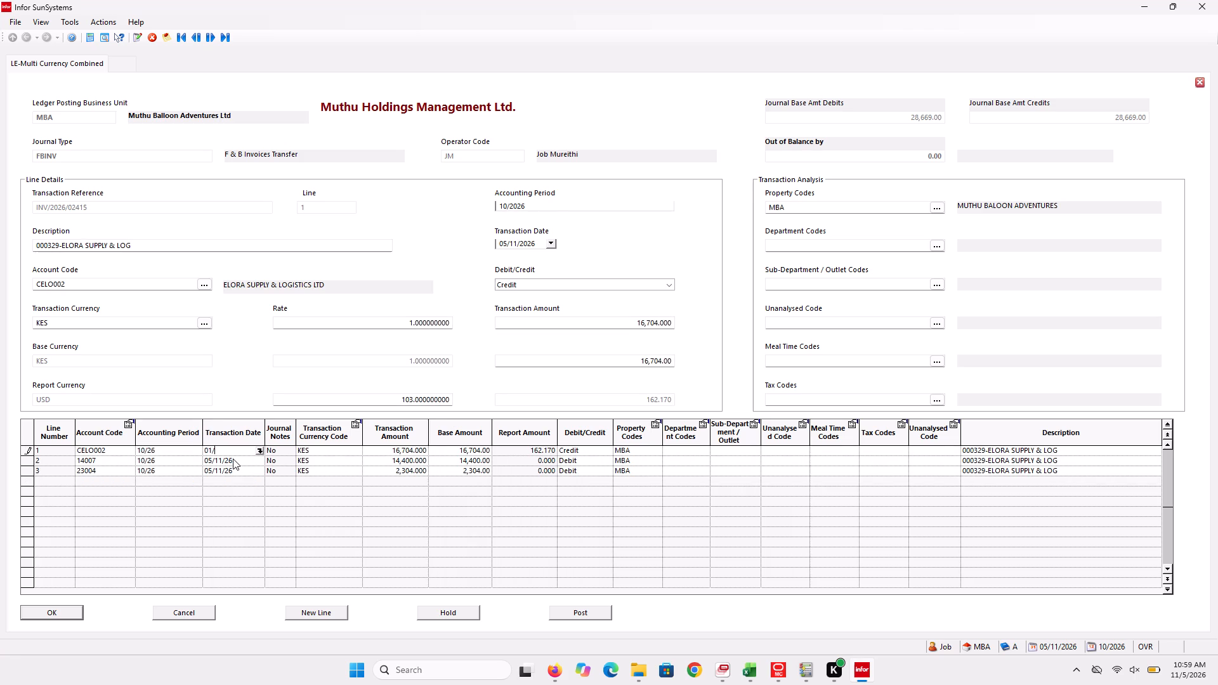
type("10")
type("/26")
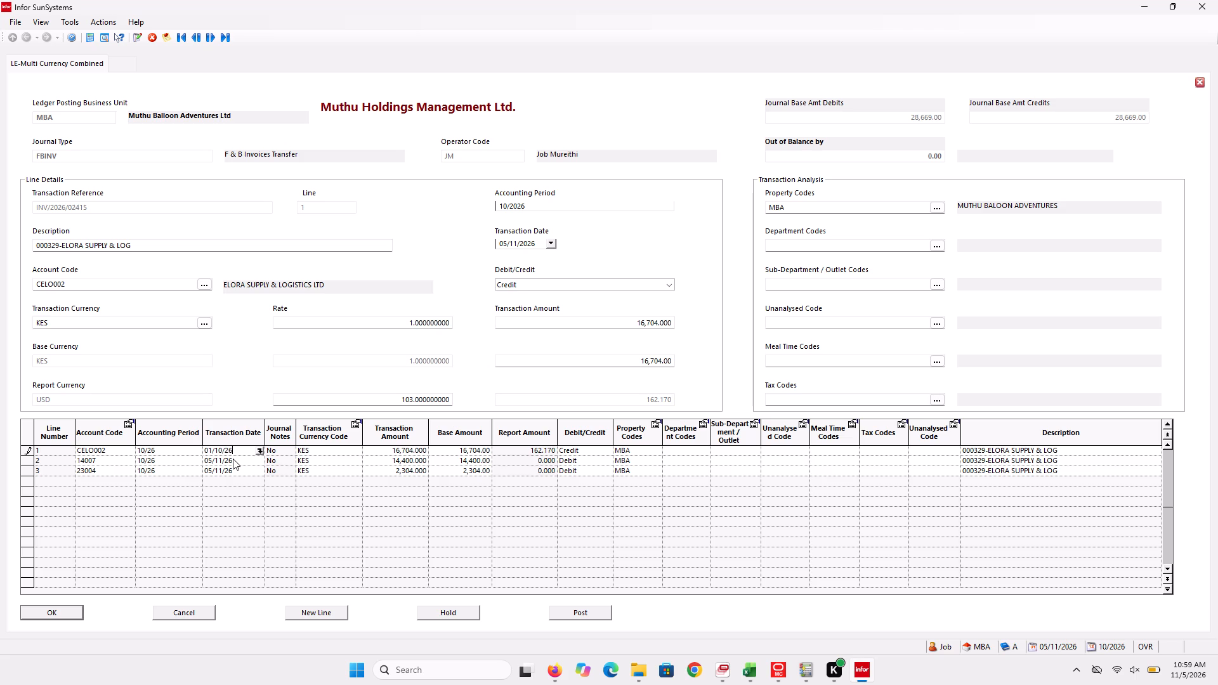
key("Down")
key("Up")
Set the transaction date of line 2 (account 14007) of INV/2026/02415 to 01/10/26.
key("Down")
key("Right")
type("01")
type("/10")
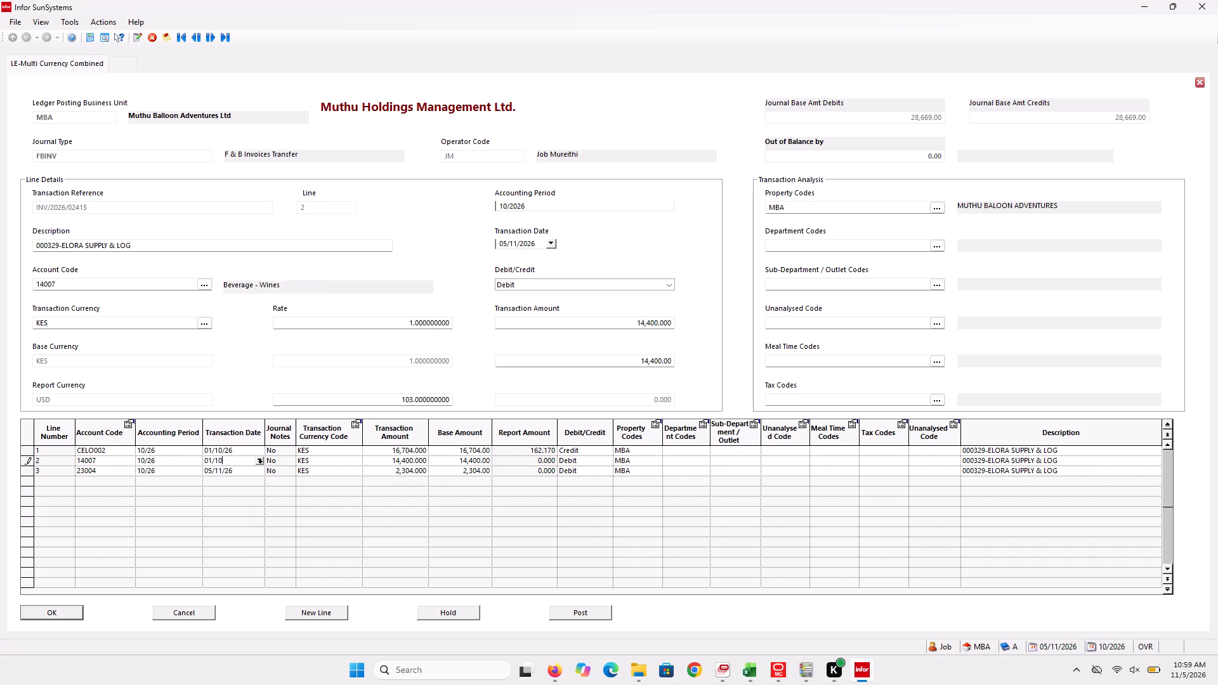
type("/26")
key("Down")
Set the transaction date of line 3 (account 23004, Input VAT) of INV/2026/02415 to 01/10/26.
key("Left")
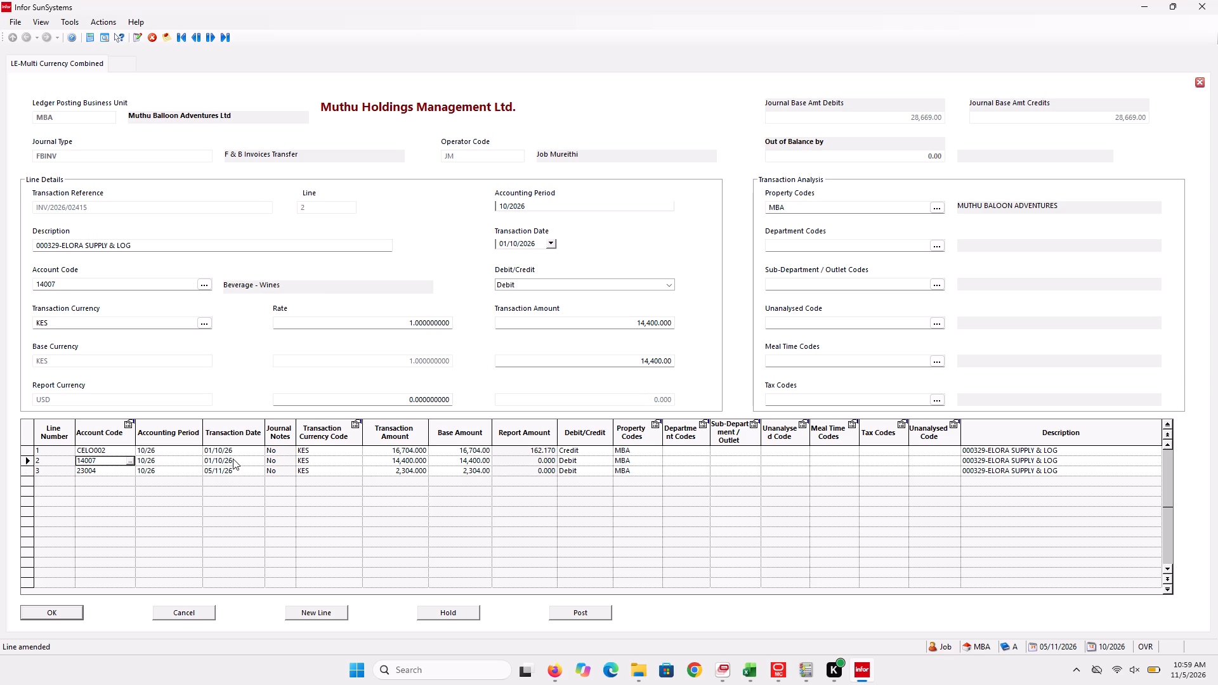
key("Right")
key("Down")
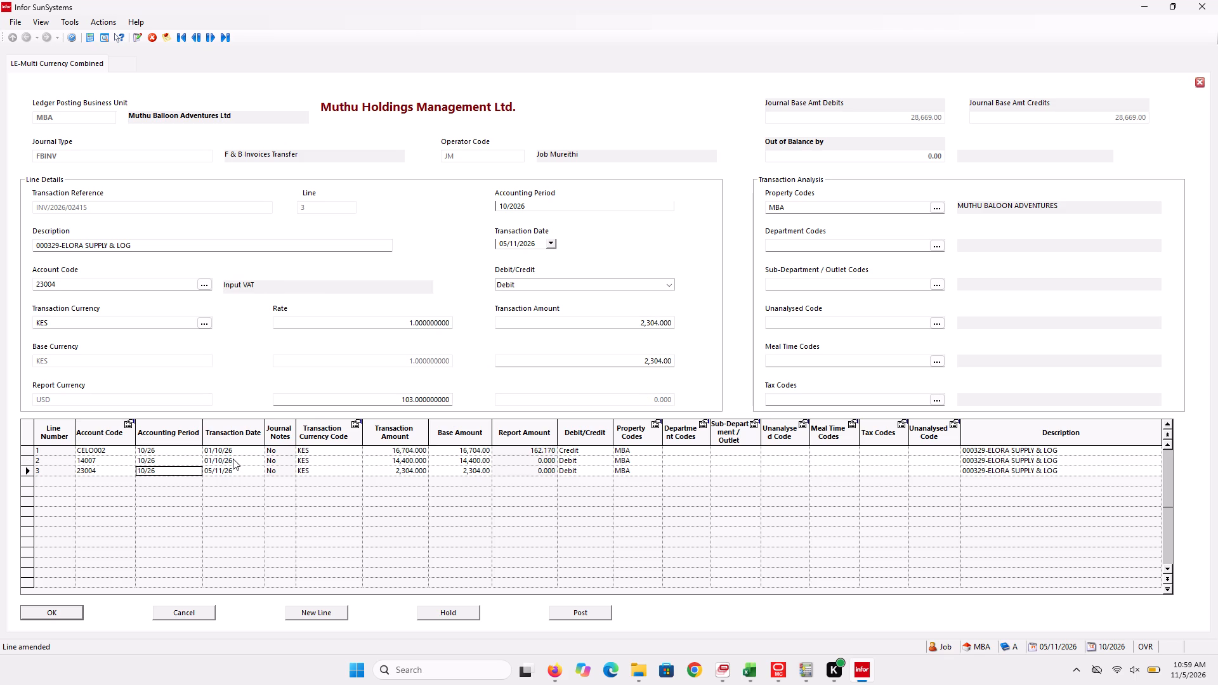
key("Right")
type("01")
type("/10/")
type("26")
key("Down")
key("Down")
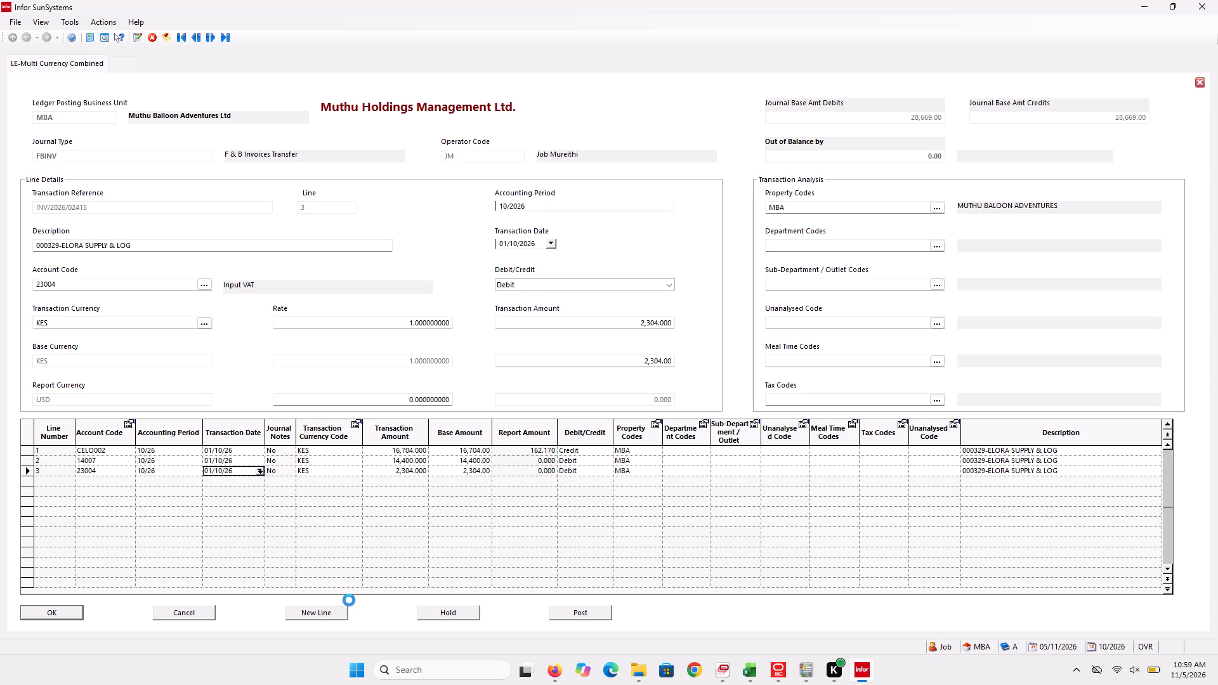
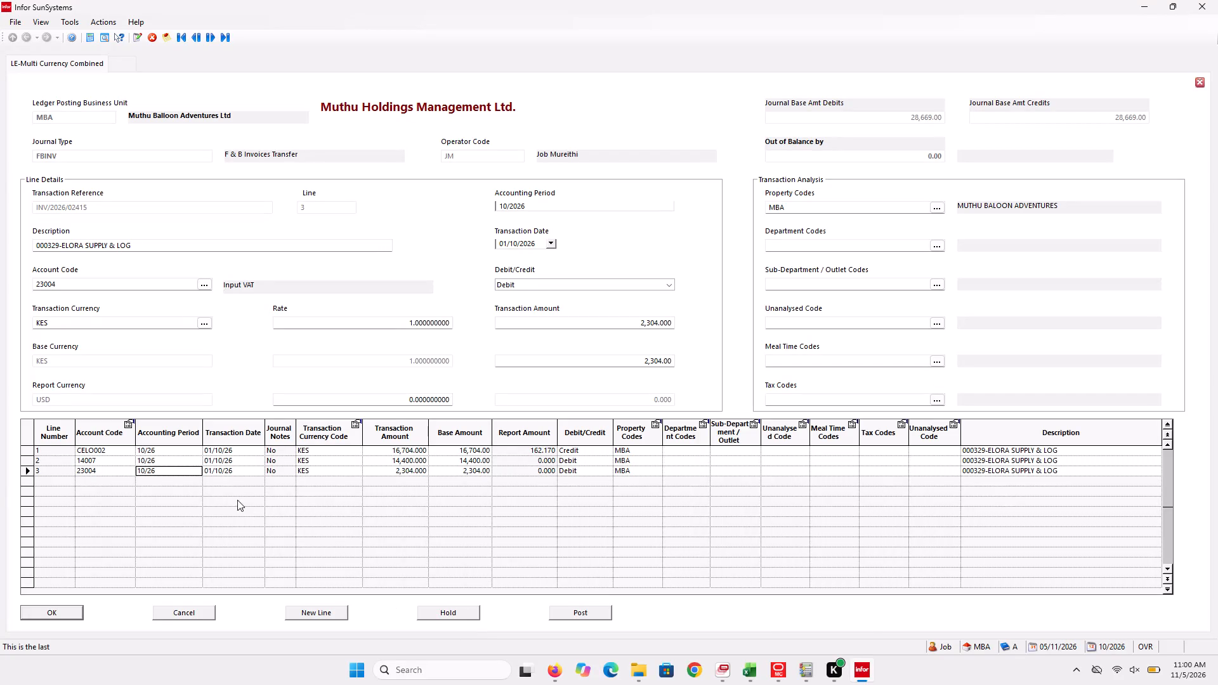
Set the transaction date of line 1 (account CELO002) of INV/2026/02415 to 09/10/26.
left_click(244, 452)
key("BackSpace")
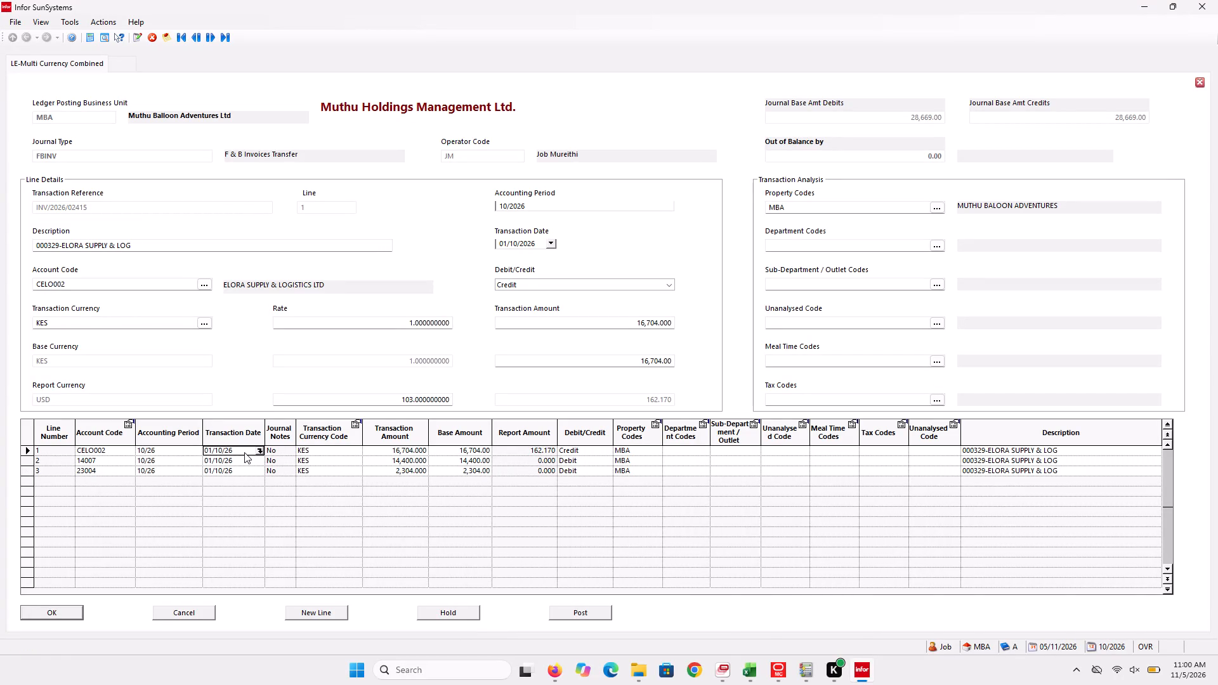
left_click(233, 447)
left_click(233, 447)
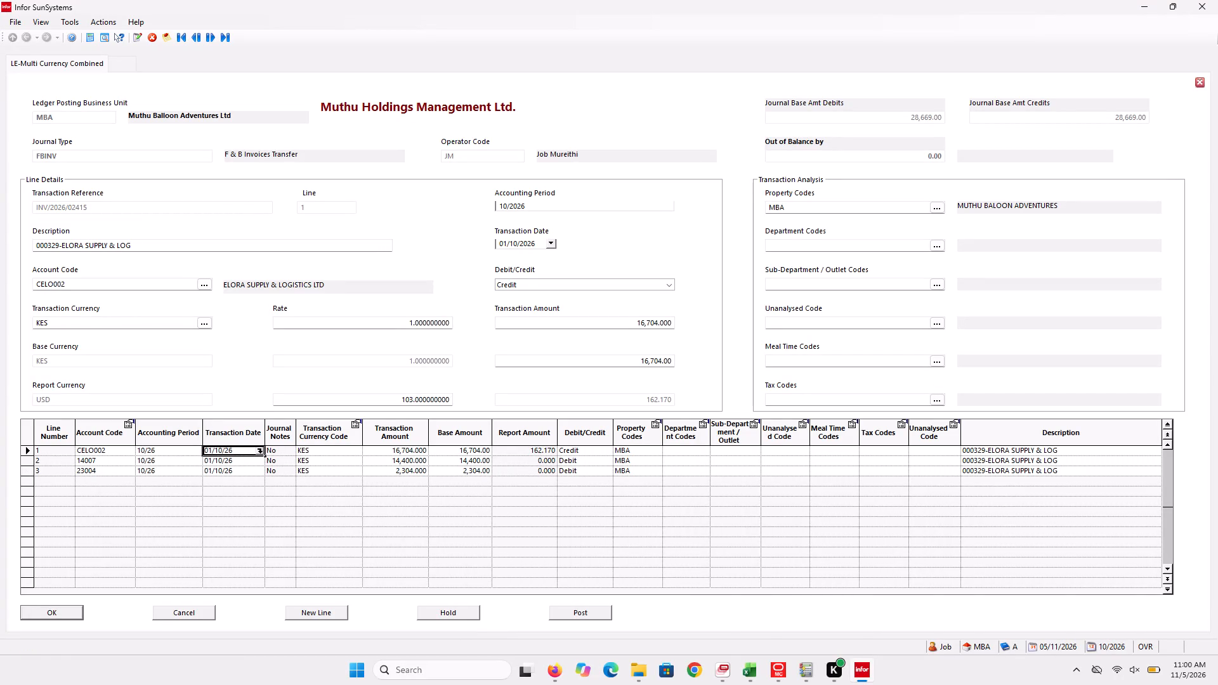
key("BackSpace")
key("BackSpace")
left_click(236, 450)
key("BackSpace")
key("BackSpace")
key("BackSpace")
key("BackSpace")
key("BackSpace")
key("BackSpace")
key("BackSpace")
key("BackSpace")
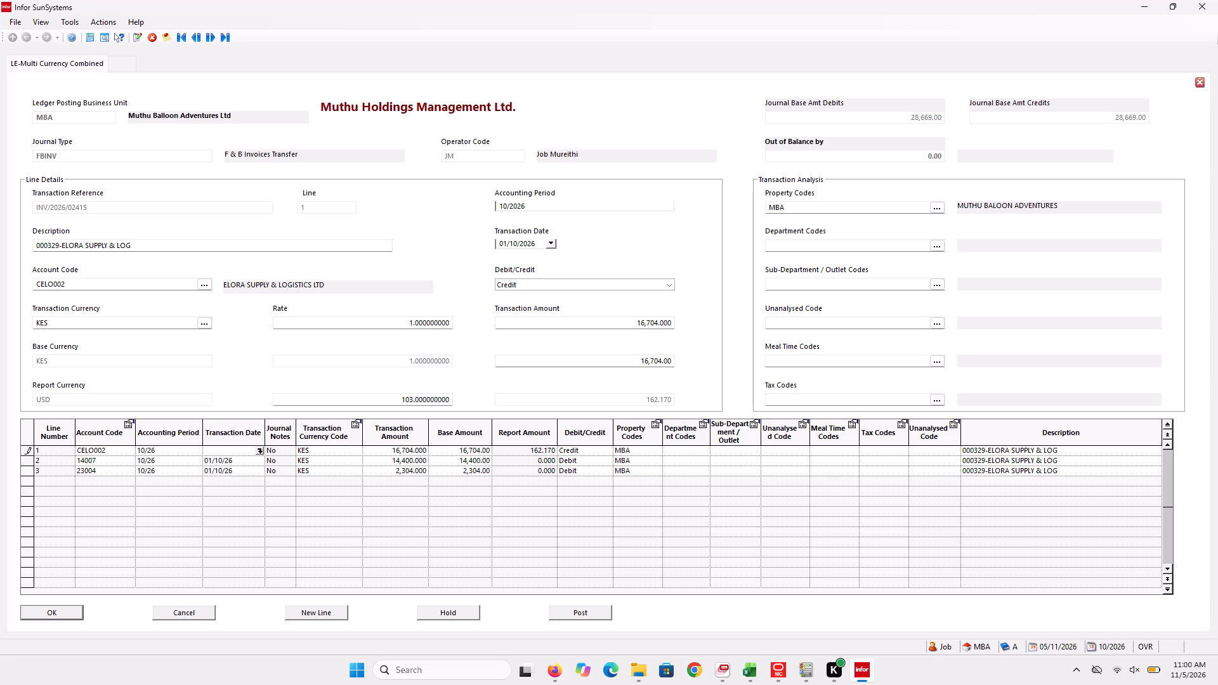
key("0")
key("9")
type("/10/26")
key("Down")
Set the transaction date of line 2 (account 14007) of INV/2026/02415 to 09/10/26.
key("Down")
key("Right")
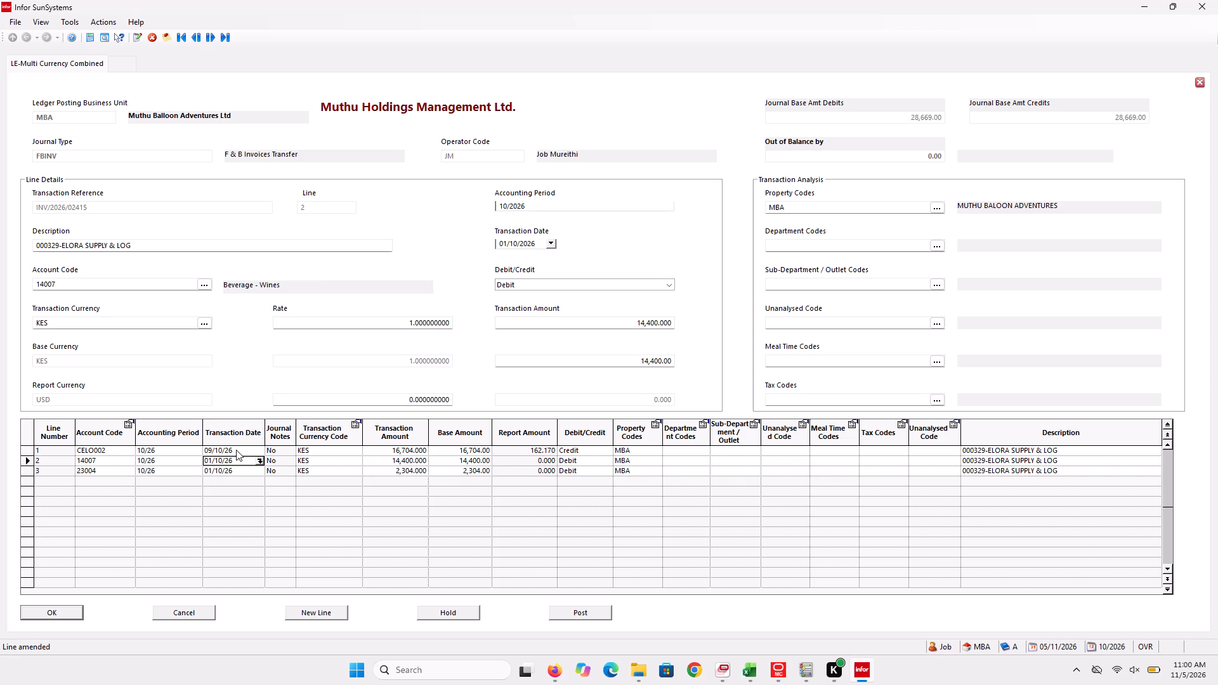
type("01")
key("BackSpace")
key("9")
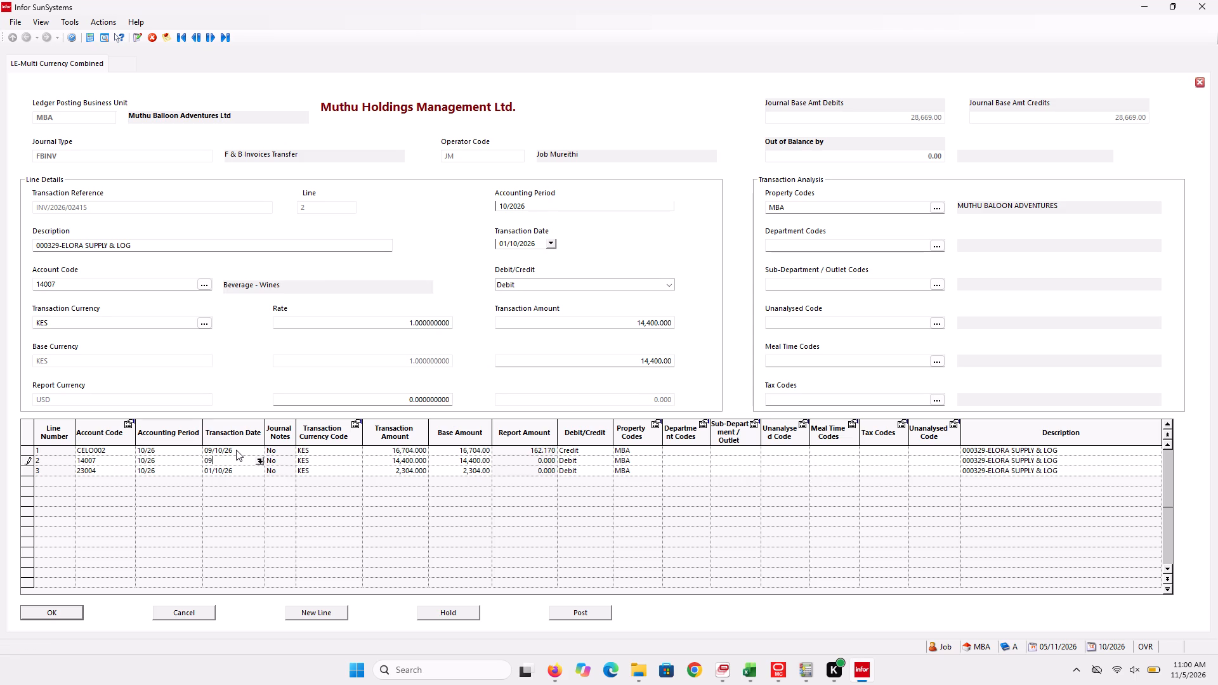
type("/10")
type("/26")
key("Down")
Set the transaction date of line 3 (account 23004, Input VAT) of INV/2026/02415 to 09/10/26.
key("Down")
key("Right")
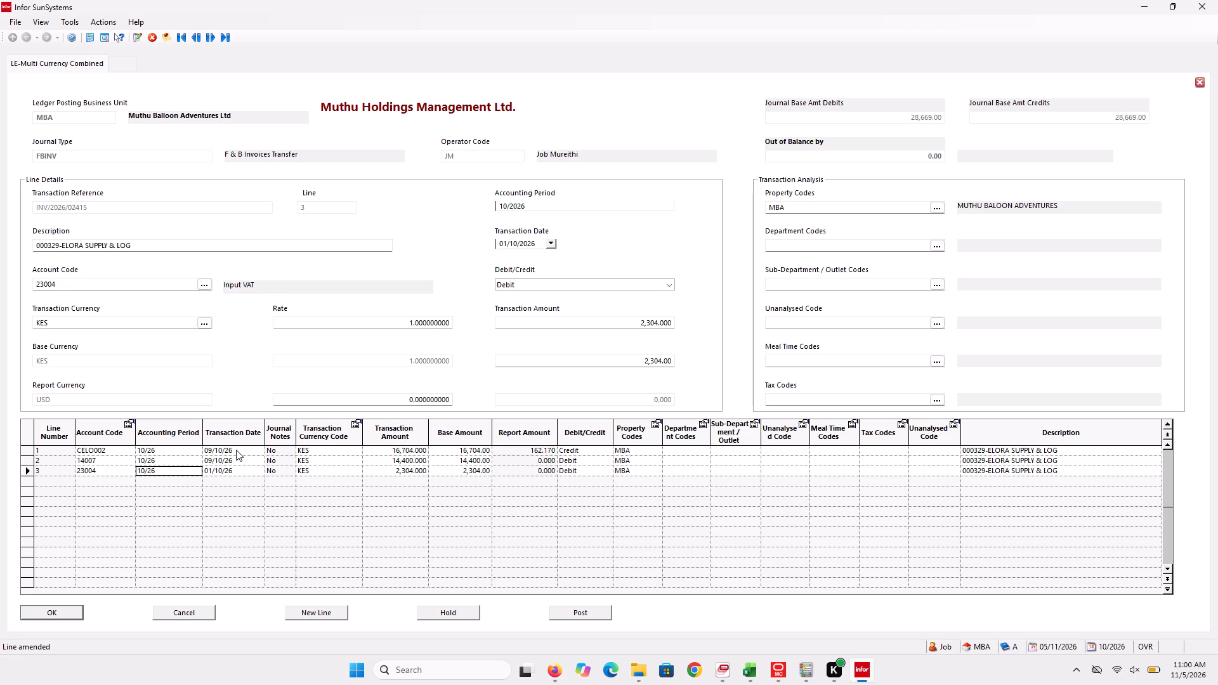
type("09")
type("/10")
type("/26")
key("Down")
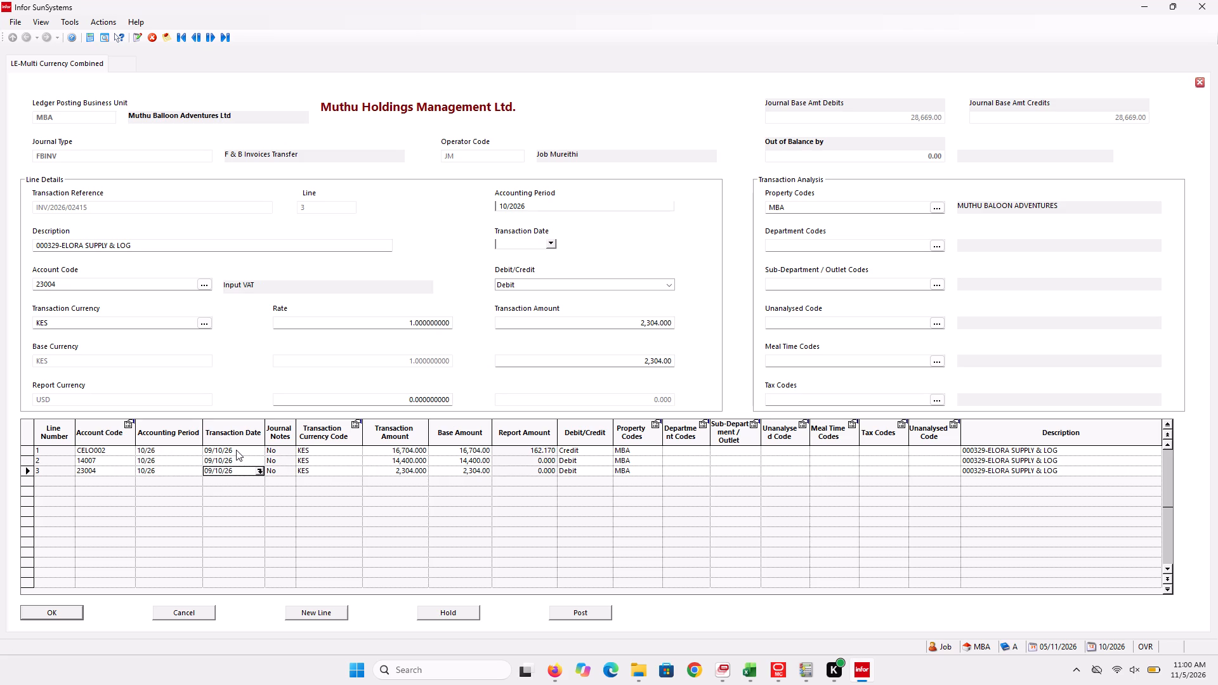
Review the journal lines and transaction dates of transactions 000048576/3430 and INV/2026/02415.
key("Up")
key("Up")
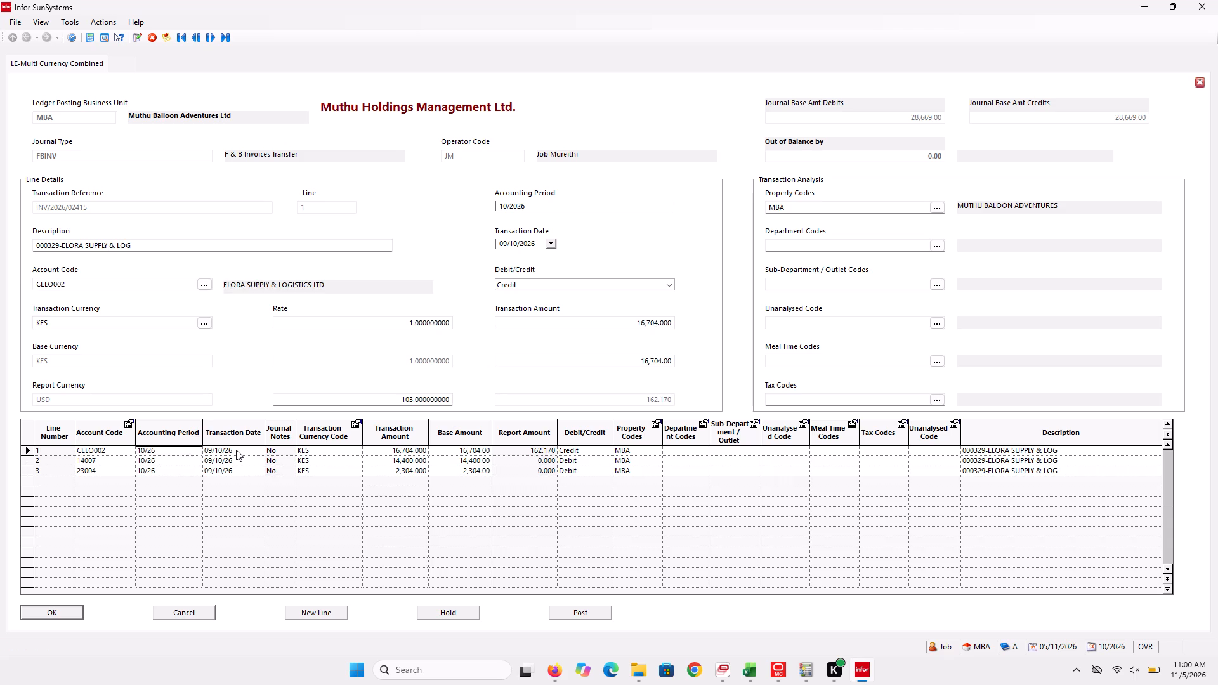
key("Up")
key("Up")
key("Up")
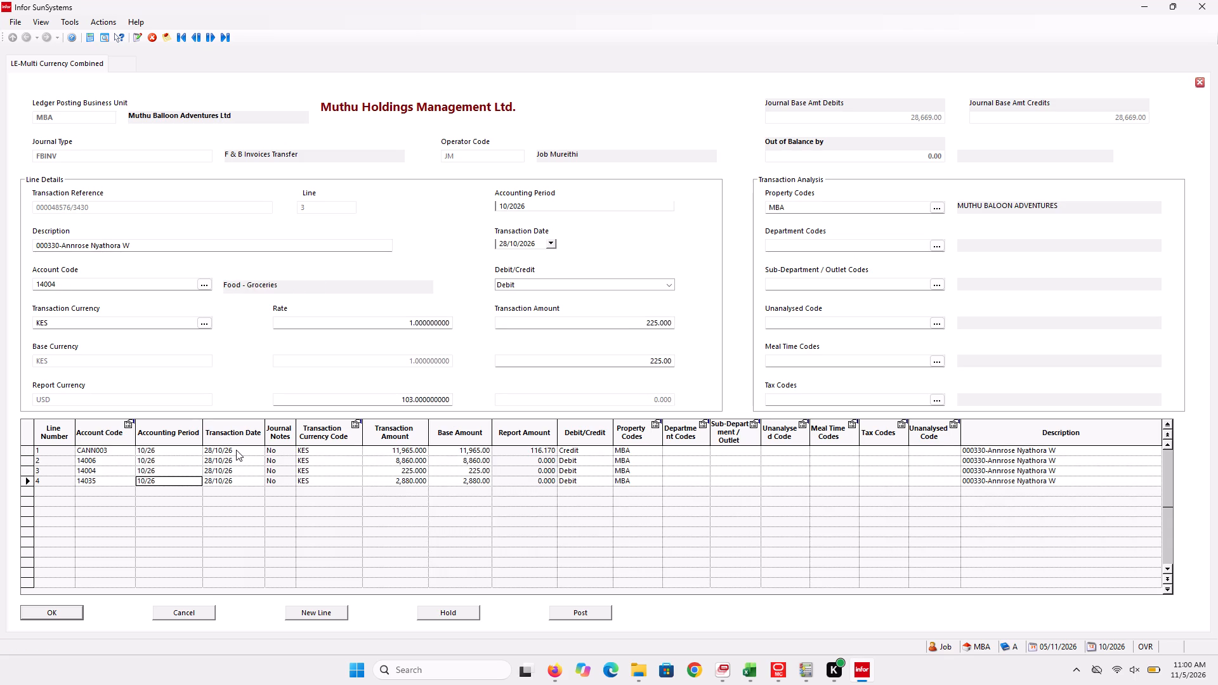
key("Up")
key("Up")
key("Up")
key("Down")
key("Down")
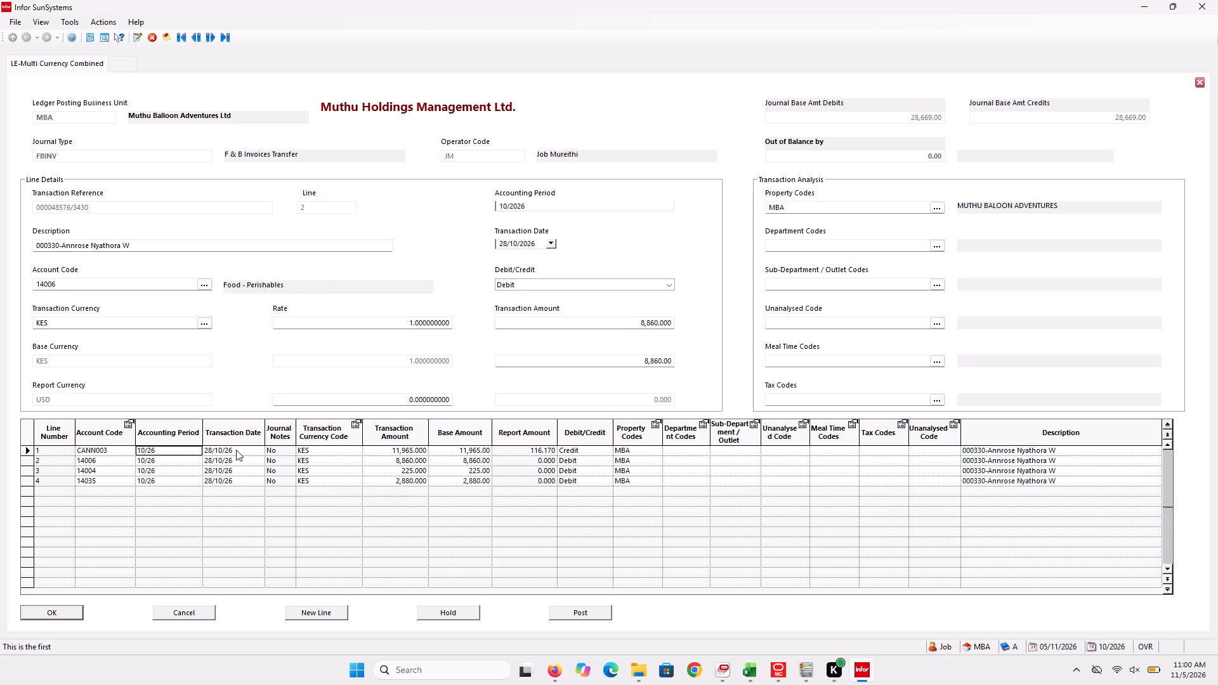
key("Down")
key("Down")
key("Down")
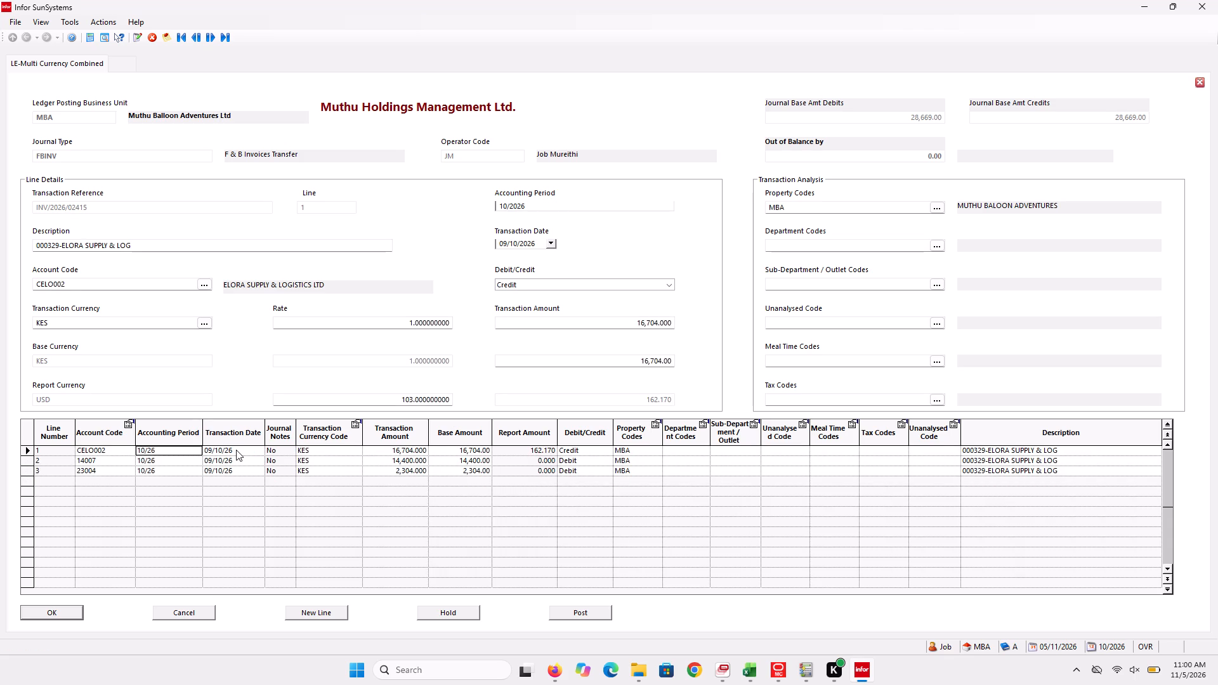
key("Down")
key("Down")
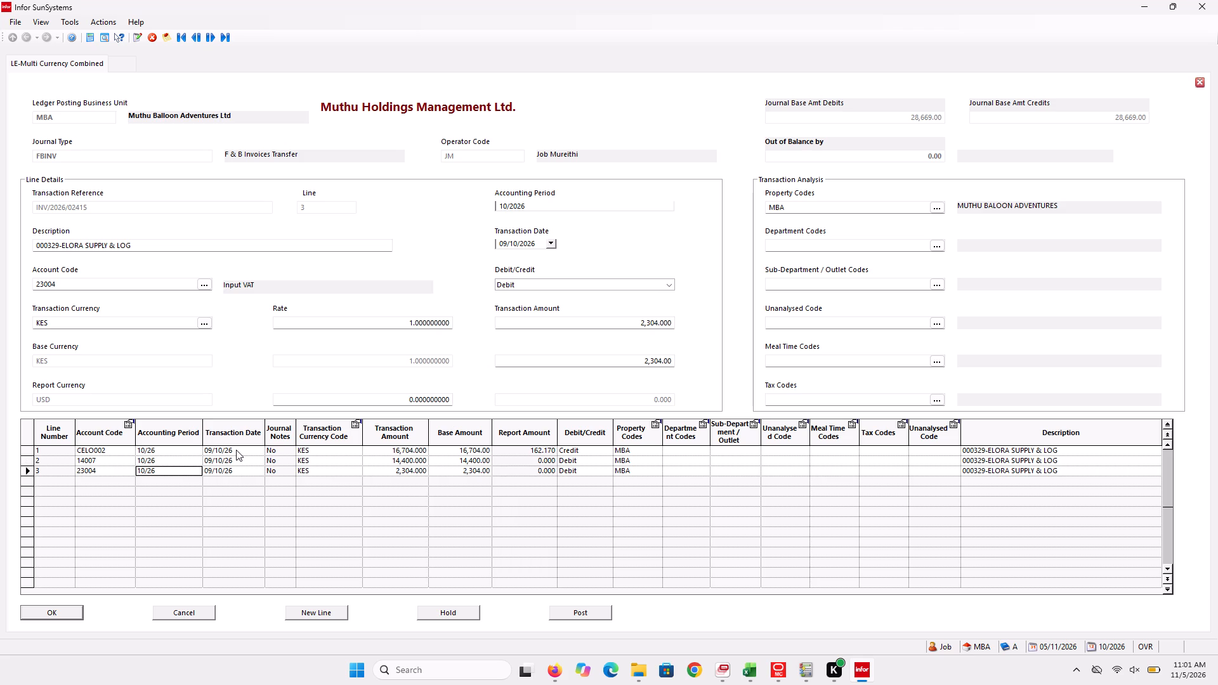
left_click(654, 146)
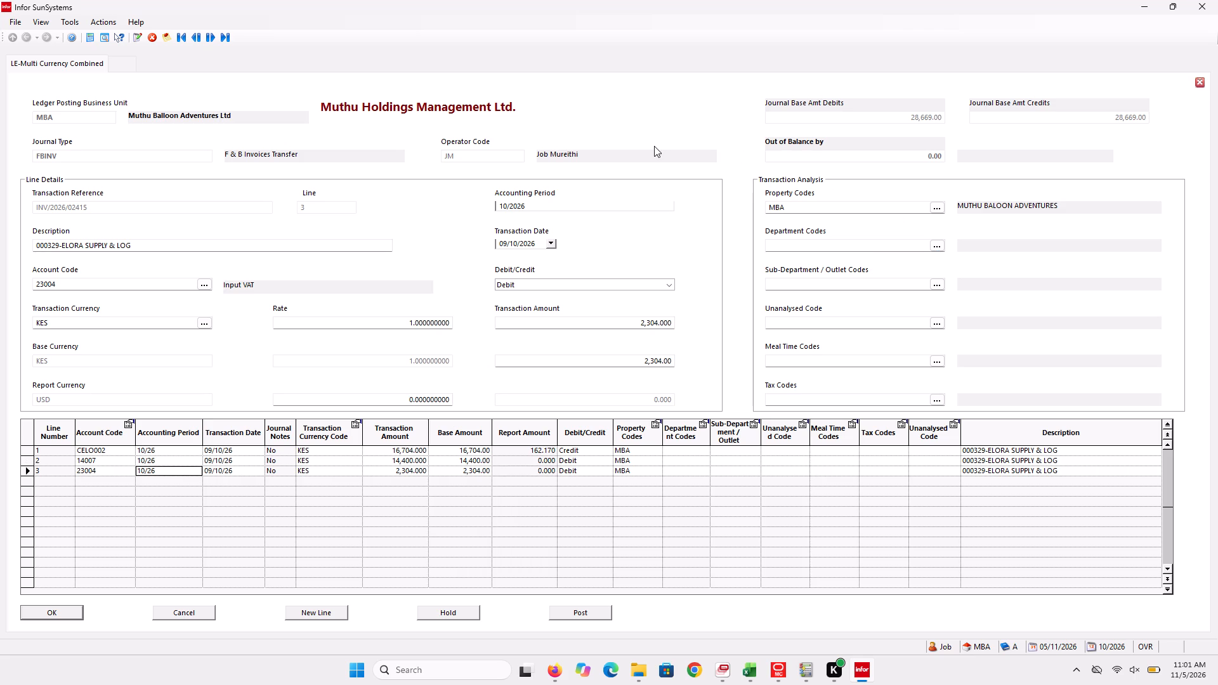
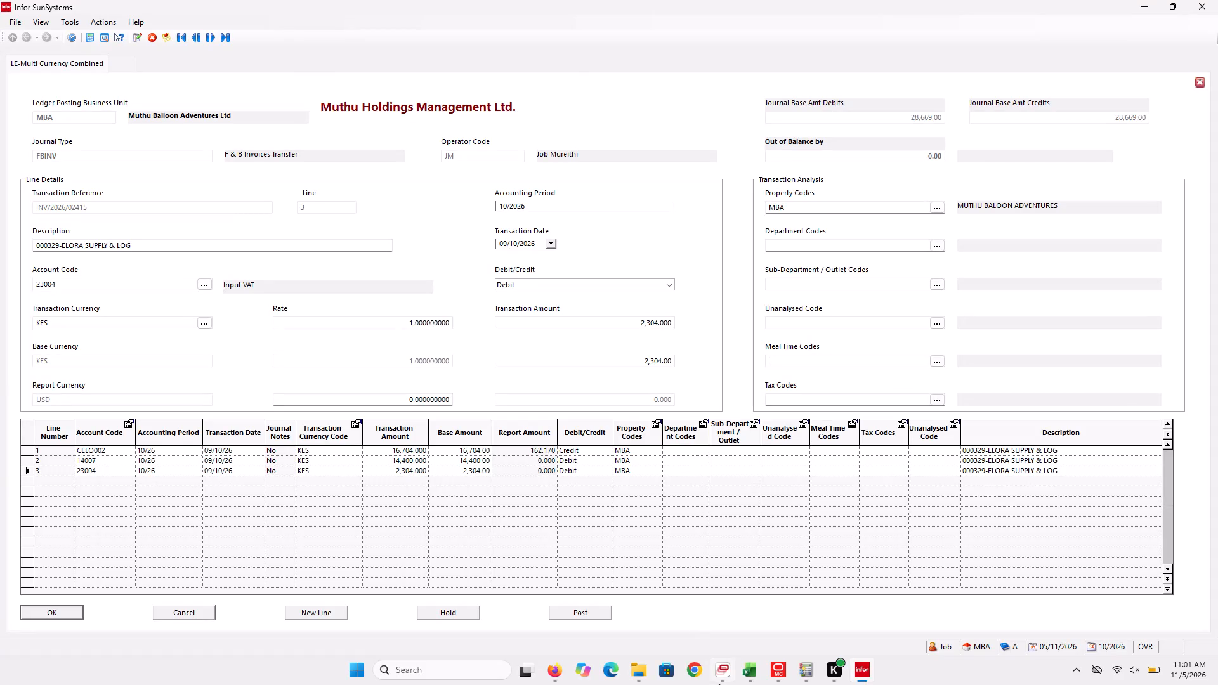
Post the held F & B Invoices Transfer (FBINV) journal for business unit MBA.
left_click(574, 616)
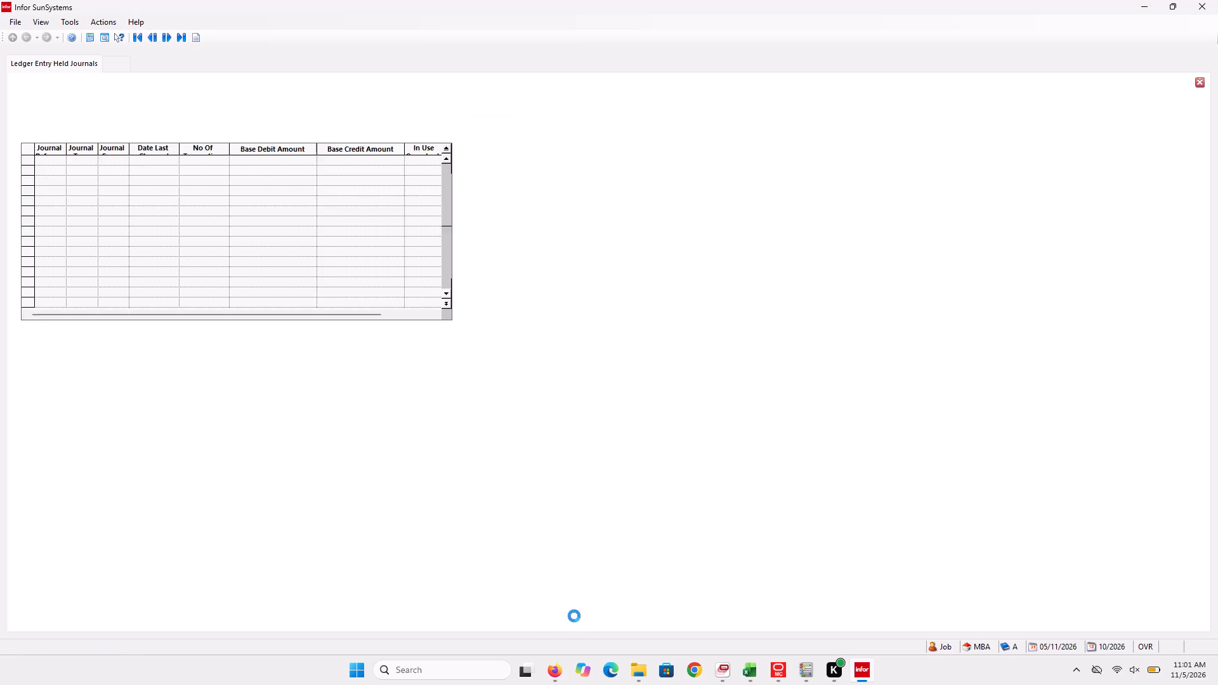
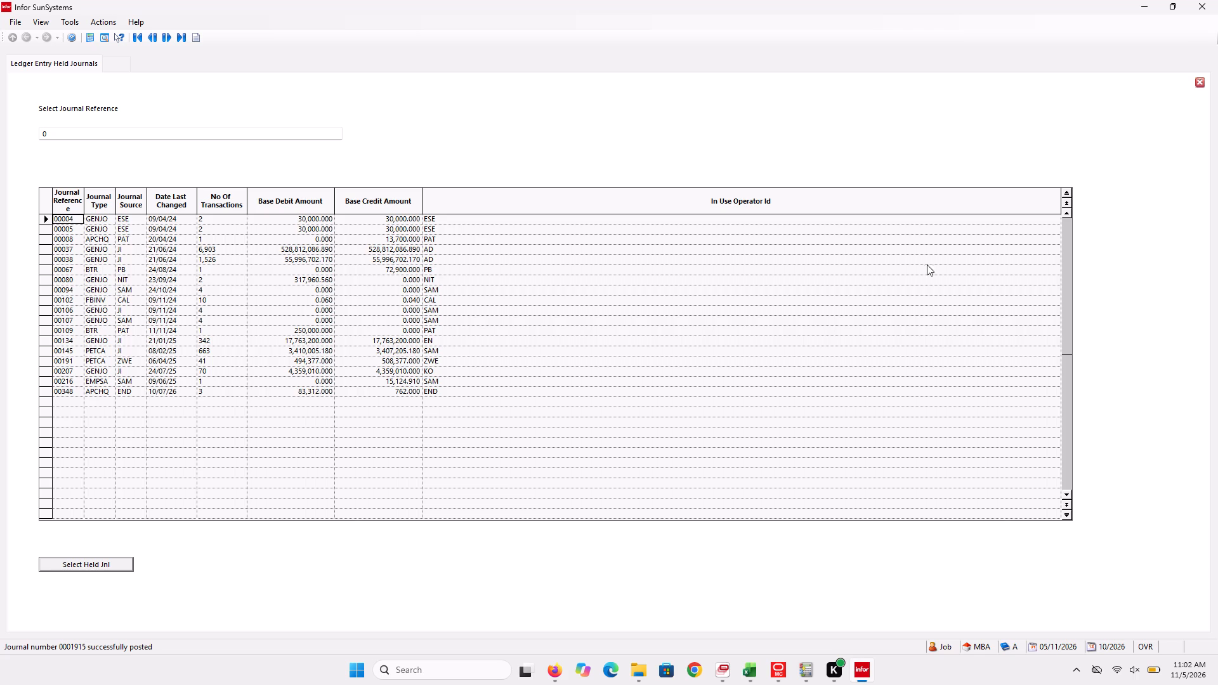
Close the Ledger Entry Held Journals form and return to the Ledgers function list.
left_click(1201, 86)
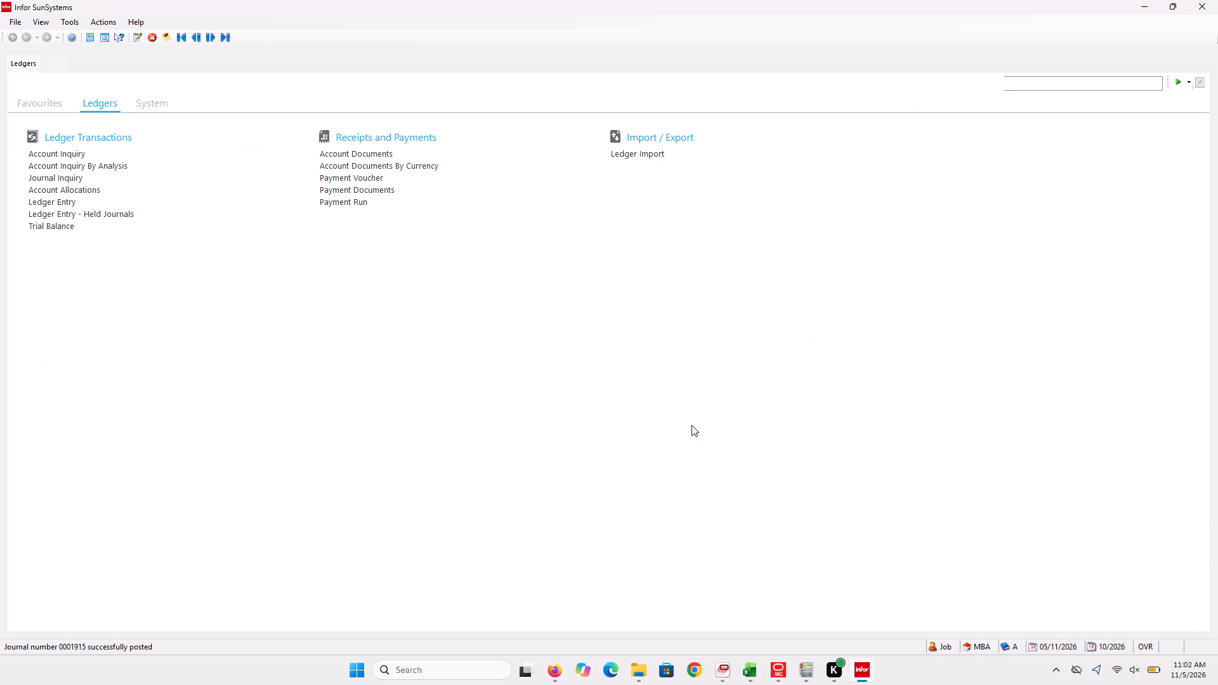
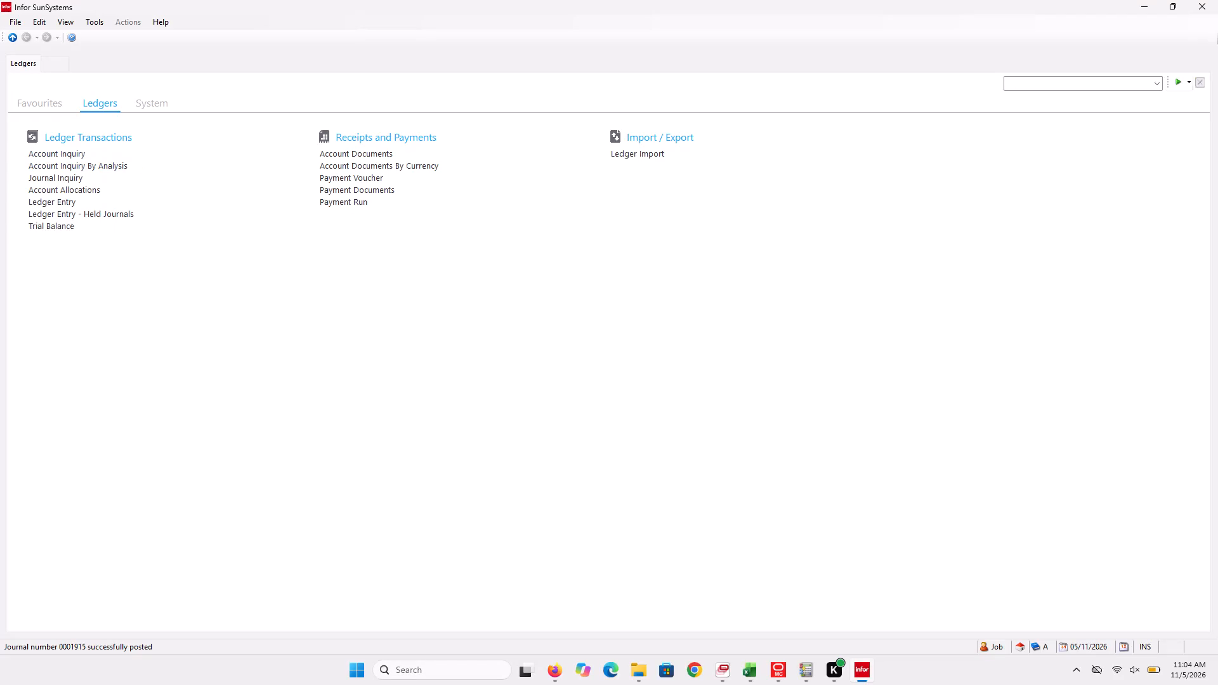
Open the Account Allocations function from the Ledger Transactions group.
left_click(73, 188)
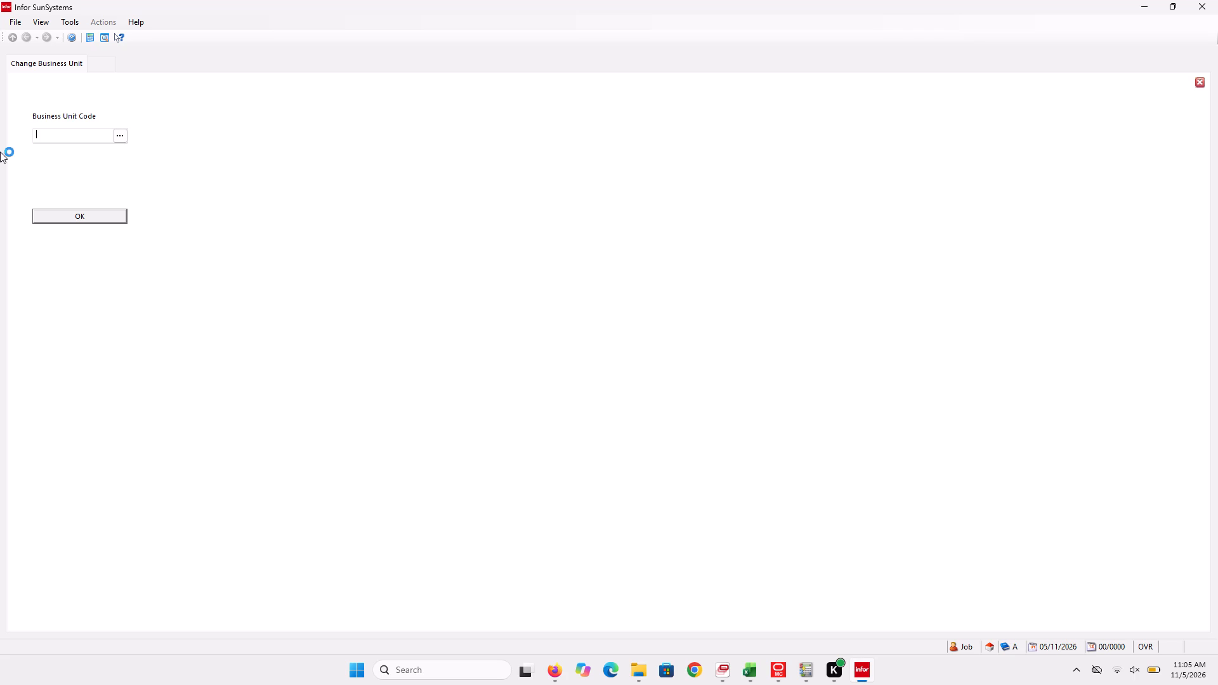